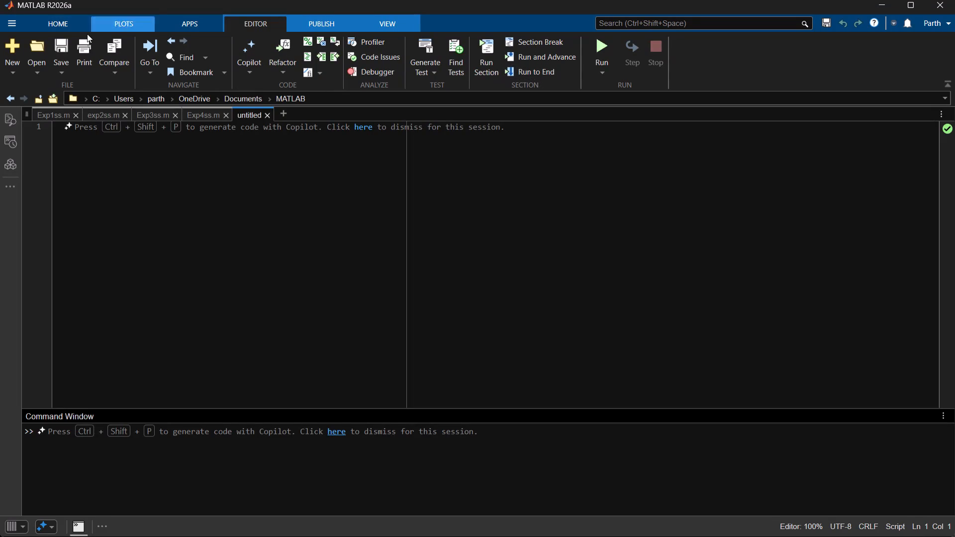
Review the basic continuous-time signal code in Exp1ss.m from start to end, and return to the untitled script.
{"action": "left_click", "coordinate": [52, 111]}
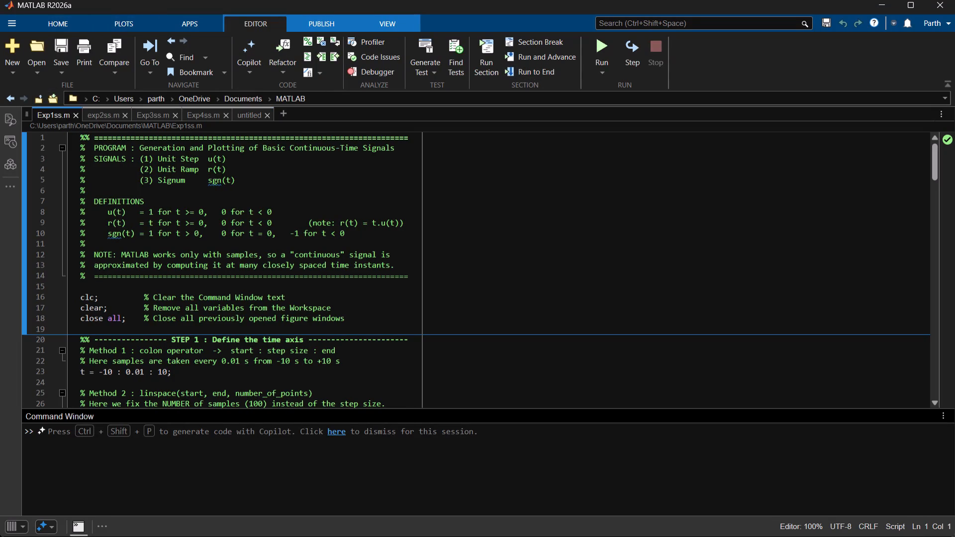
{"action": "left_click", "coordinate": [111, 270]}
{"action": "scroll", "coordinate": [110, 268], "scroll_direction": "down", "scroll_amount": 2}
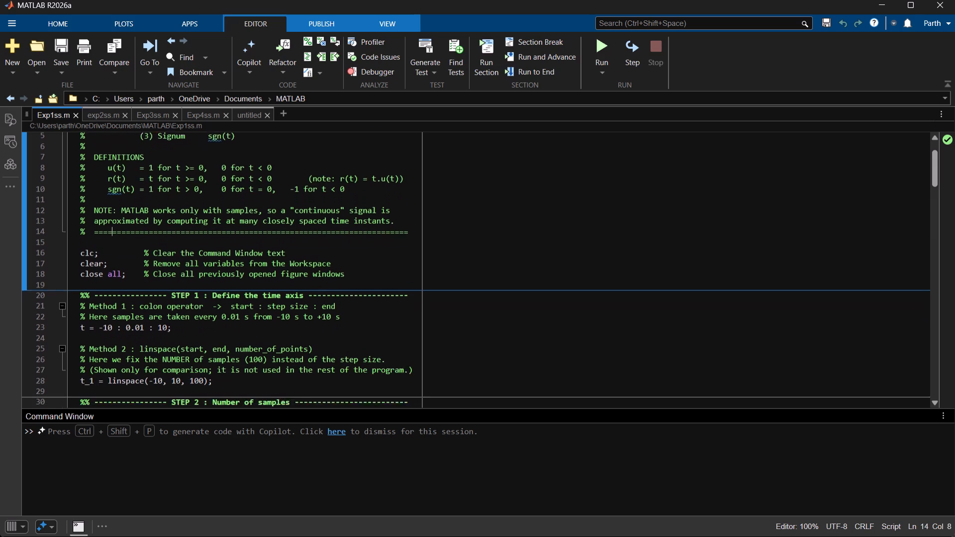
{"action": "scroll", "coordinate": [110, 268], "scroll_direction": "down", "scroll_amount": 5}
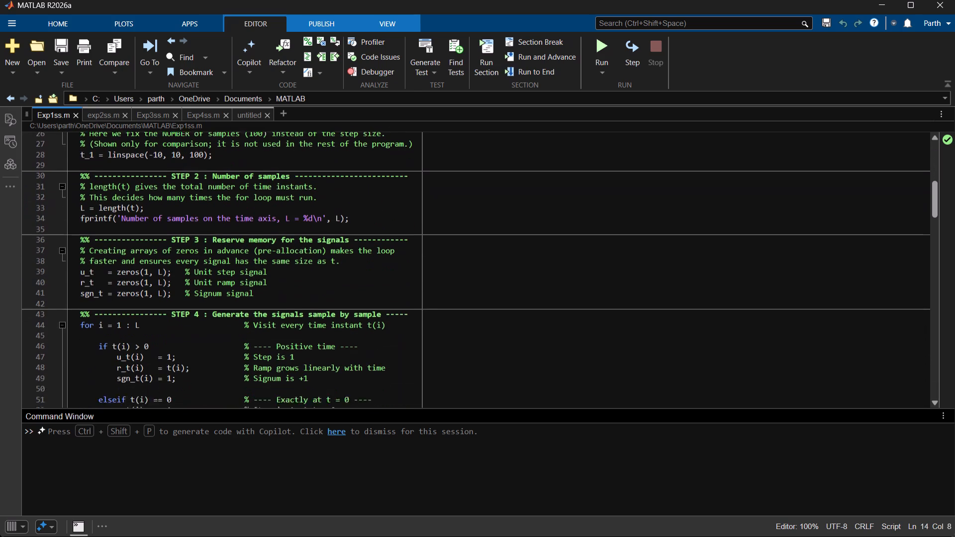
{"action": "scroll", "coordinate": [110, 268], "scroll_direction": "down", "scroll_amount": 2}
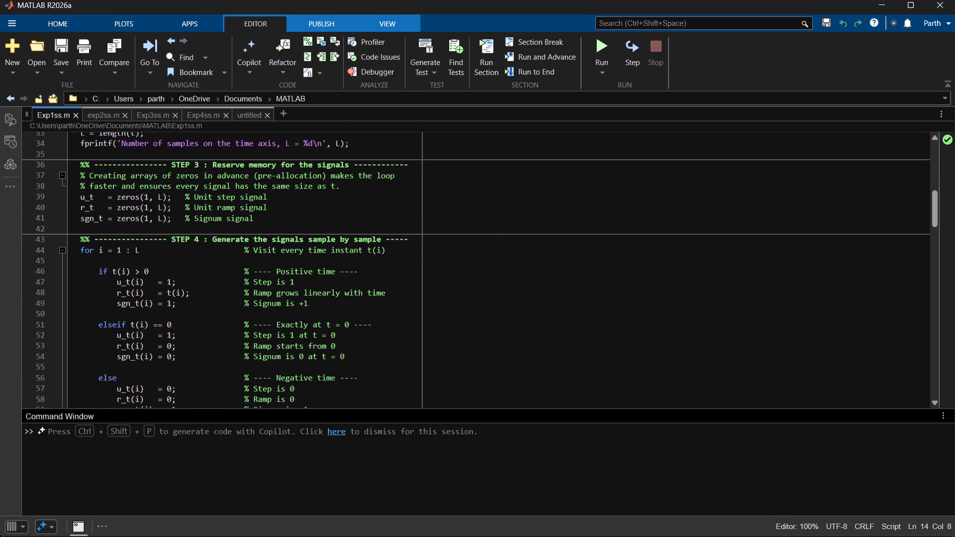
{"action": "scroll", "coordinate": [110, 268], "scroll_direction": "down", "scroll_amount": 2}
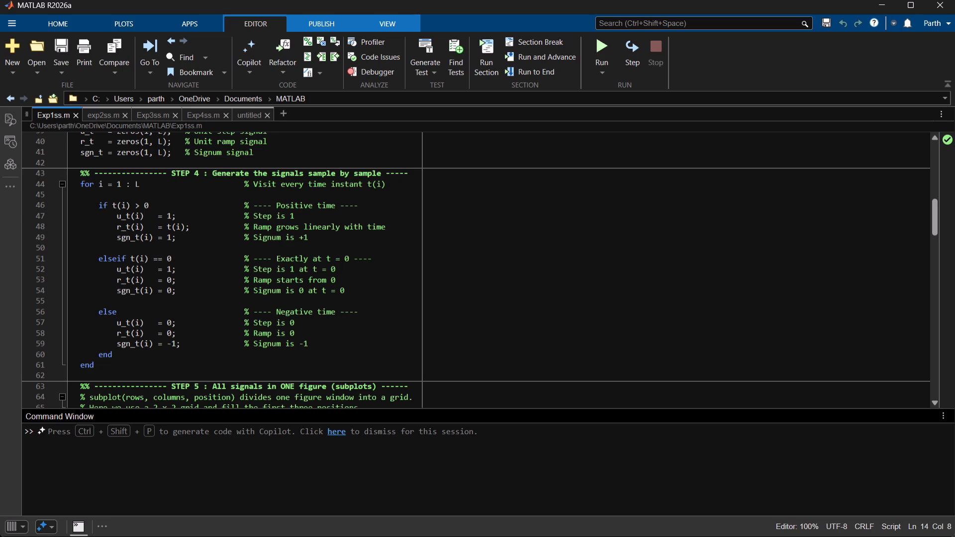
{"action": "scroll", "coordinate": [110, 237], "scroll_direction": "down", "scroll_amount": 4}
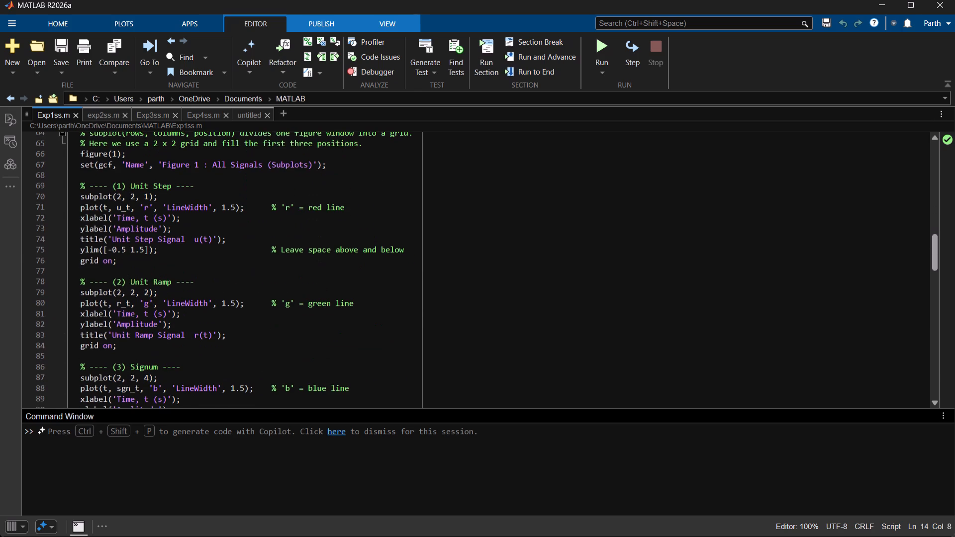
{"action": "scroll", "coordinate": [110, 237], "scroll_direction": "down", "scroll_amount": 5}
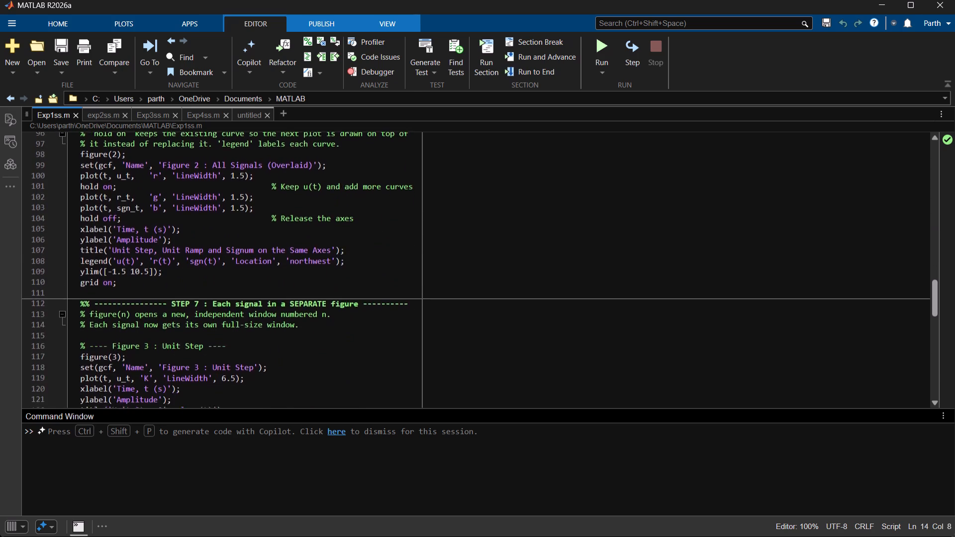
{"action": "scroll", "coordinate": [110, 237], "scroll_direction": "down", "scroll_amount": 4}
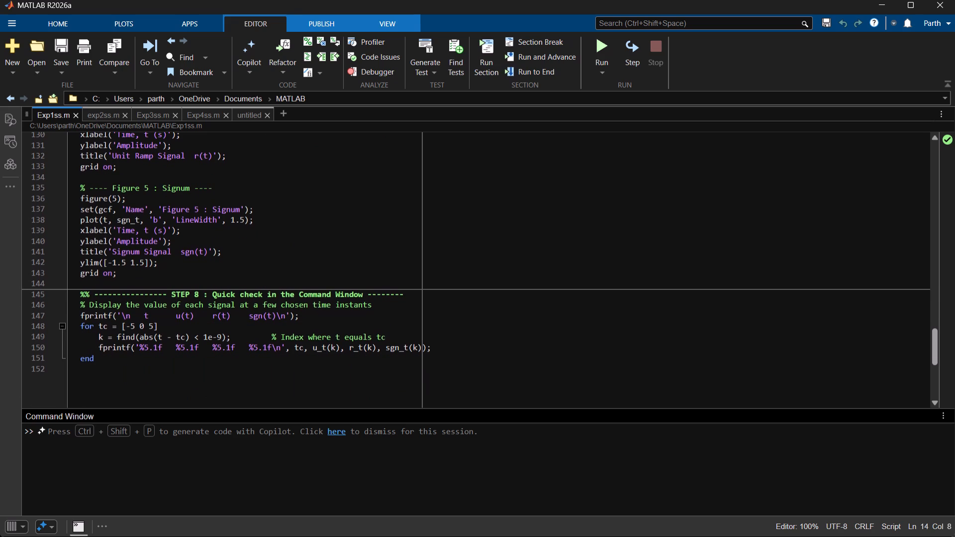
{"action": "left_click", "coordinate": [249, 116]}
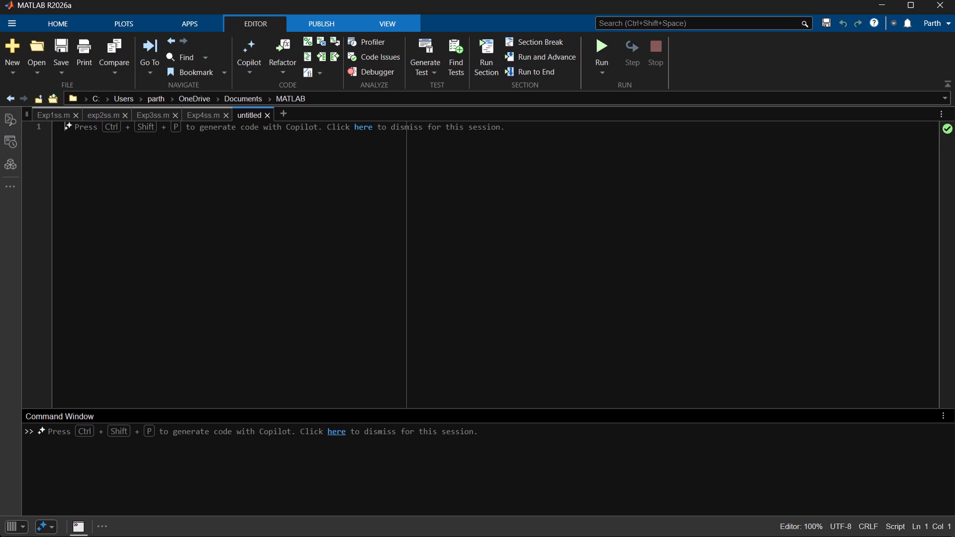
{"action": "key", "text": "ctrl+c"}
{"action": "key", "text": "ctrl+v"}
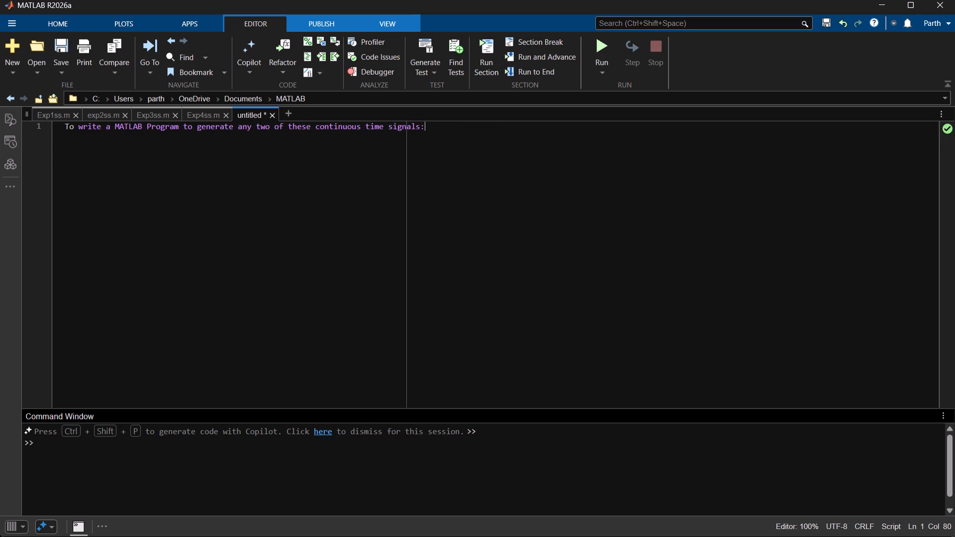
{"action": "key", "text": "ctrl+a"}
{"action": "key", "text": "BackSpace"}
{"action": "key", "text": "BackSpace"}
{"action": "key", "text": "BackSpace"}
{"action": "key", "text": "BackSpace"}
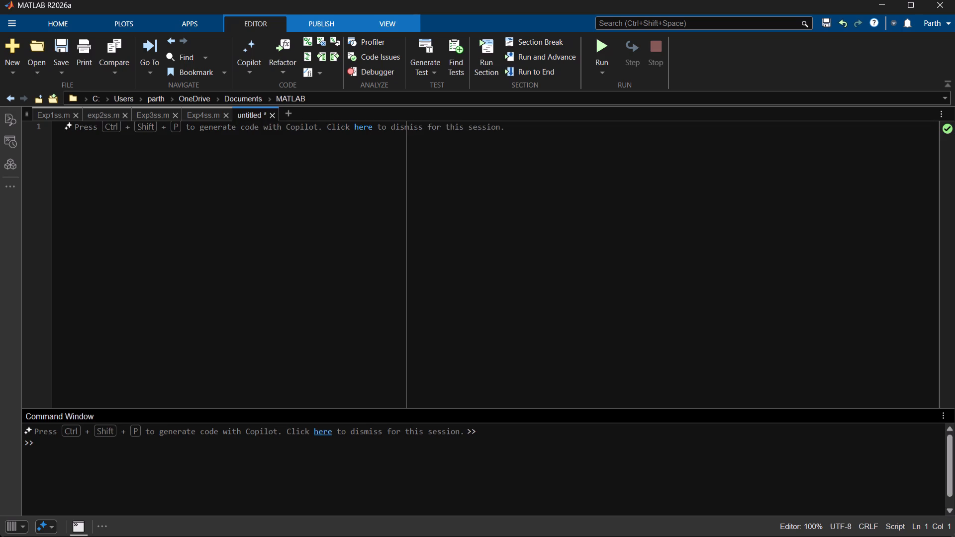
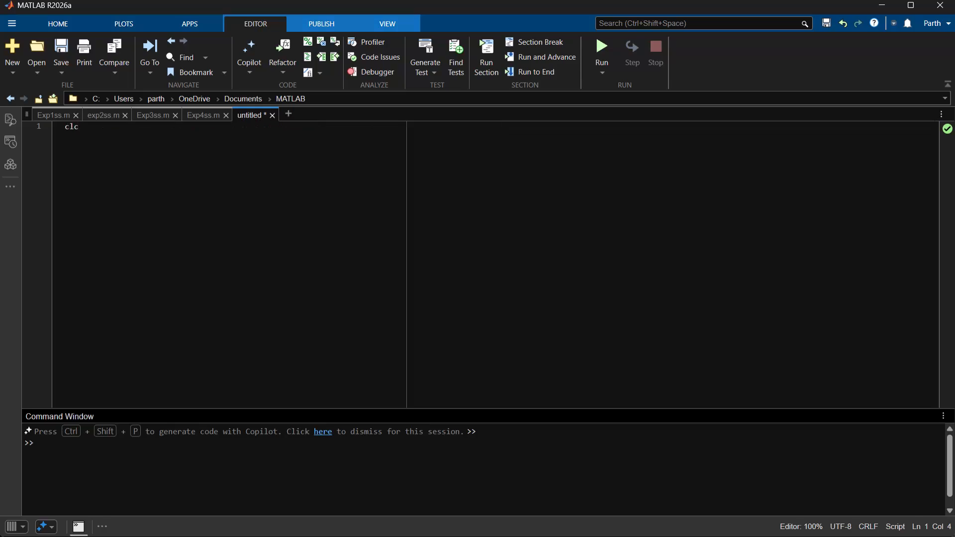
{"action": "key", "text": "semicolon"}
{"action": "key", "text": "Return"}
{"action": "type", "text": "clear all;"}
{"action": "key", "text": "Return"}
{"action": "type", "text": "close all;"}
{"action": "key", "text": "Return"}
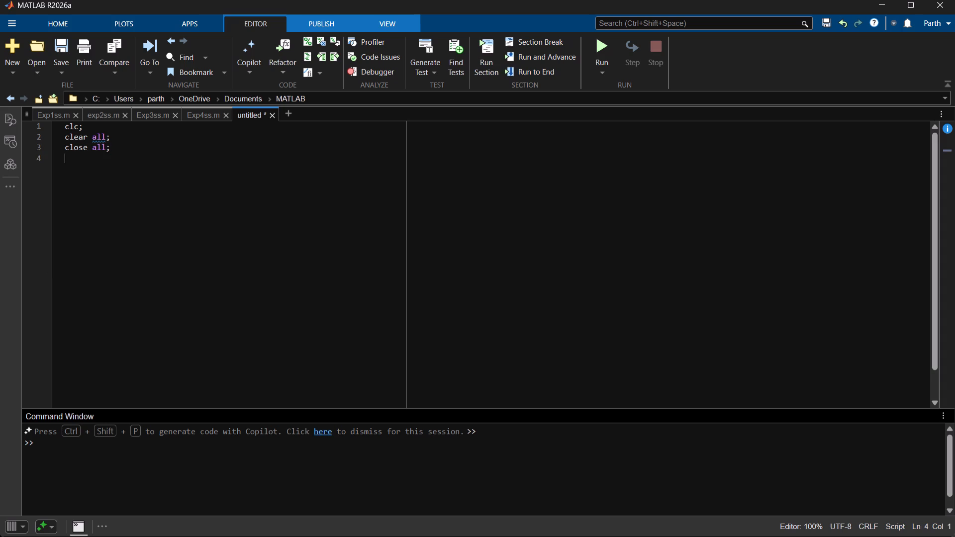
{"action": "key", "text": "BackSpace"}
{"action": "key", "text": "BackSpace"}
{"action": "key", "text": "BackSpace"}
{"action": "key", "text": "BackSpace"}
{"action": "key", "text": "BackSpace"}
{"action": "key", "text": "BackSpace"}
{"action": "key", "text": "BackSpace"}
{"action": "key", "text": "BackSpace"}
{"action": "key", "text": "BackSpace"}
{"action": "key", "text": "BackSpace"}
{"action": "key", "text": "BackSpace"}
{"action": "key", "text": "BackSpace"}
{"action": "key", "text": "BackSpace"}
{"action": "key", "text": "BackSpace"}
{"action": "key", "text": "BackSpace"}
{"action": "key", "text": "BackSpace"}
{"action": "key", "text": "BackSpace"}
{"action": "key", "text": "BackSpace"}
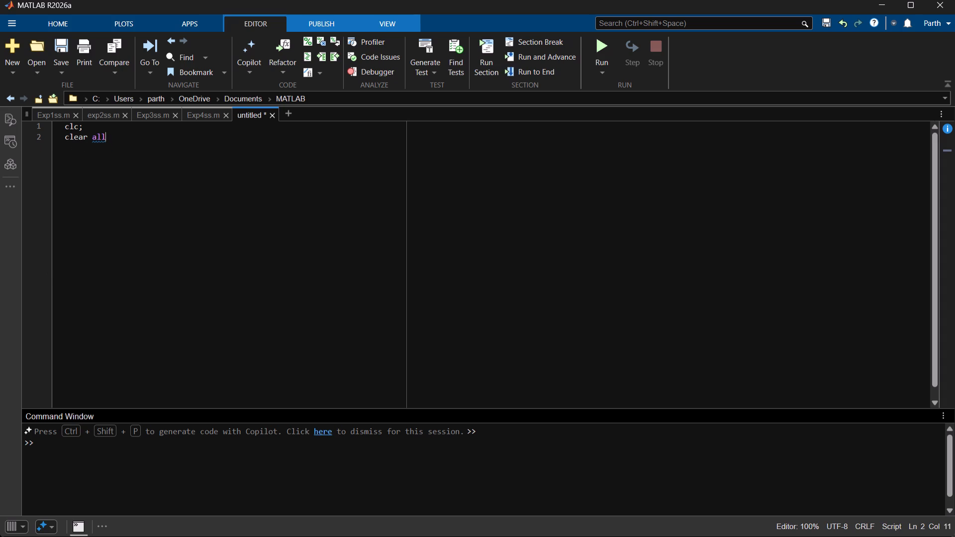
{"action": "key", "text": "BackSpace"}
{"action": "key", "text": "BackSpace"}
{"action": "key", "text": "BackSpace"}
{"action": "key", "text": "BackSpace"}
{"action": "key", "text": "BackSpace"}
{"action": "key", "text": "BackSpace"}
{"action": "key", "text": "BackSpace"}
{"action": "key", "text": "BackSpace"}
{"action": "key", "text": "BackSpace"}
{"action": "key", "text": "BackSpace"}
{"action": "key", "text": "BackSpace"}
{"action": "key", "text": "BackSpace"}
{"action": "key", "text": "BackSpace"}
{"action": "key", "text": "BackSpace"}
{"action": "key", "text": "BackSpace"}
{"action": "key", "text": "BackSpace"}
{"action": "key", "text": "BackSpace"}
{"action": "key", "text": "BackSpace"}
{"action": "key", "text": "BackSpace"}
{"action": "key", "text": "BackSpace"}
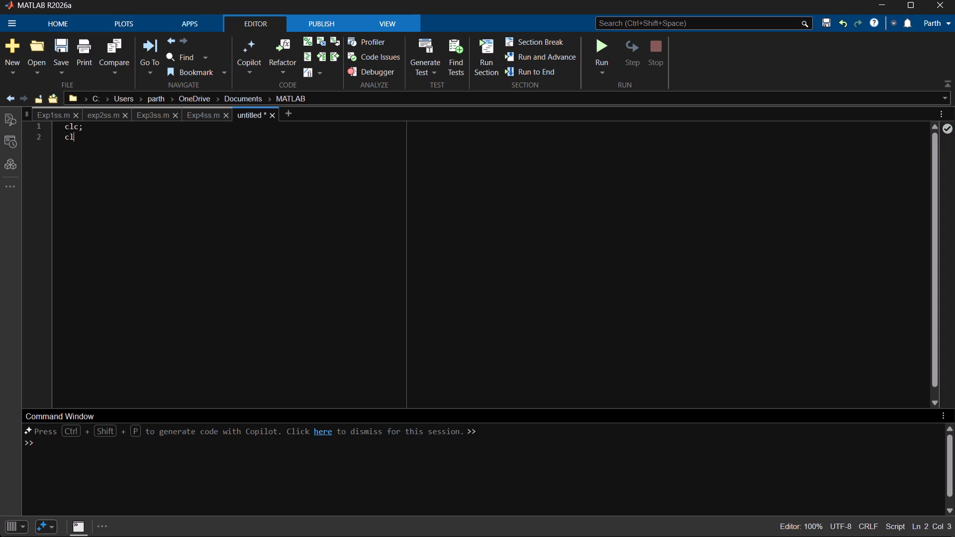
Replace the untitled script's entire contents with the copied unit ramp signal code.
{"action": "key", "text": "ctrl+a"}
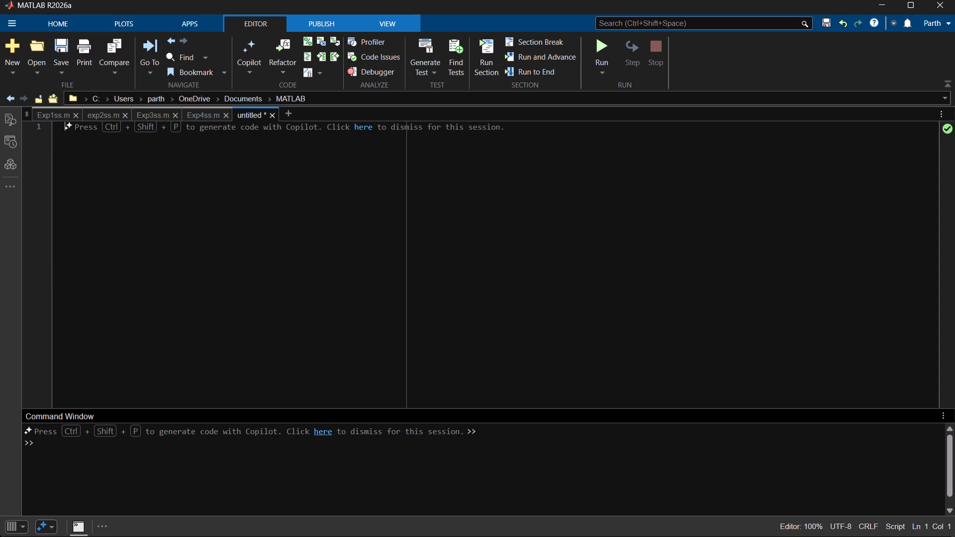
{"action": "key", "text": "ctrl+a"}
{"action": "key", "text": "ctrl+v"}
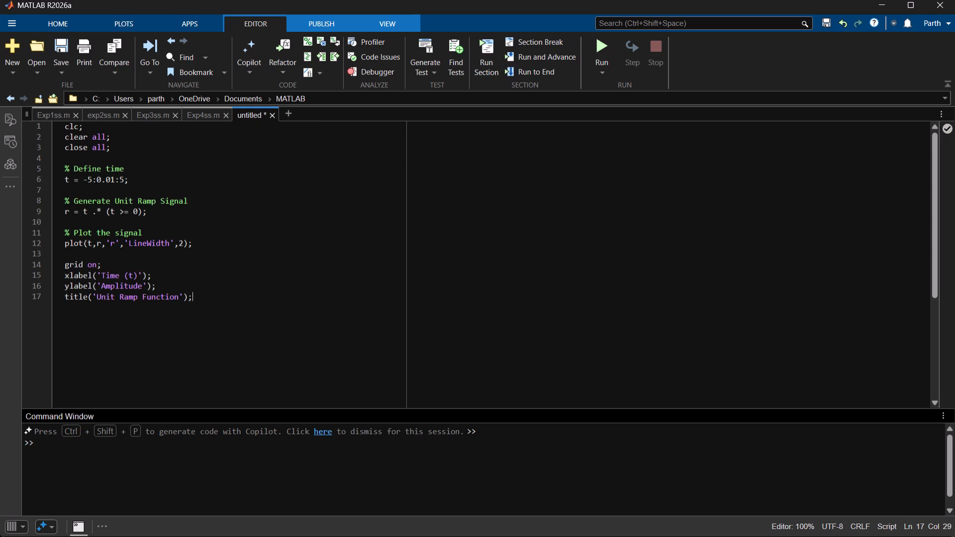
Delete the "% Define time" comment above the time vector, leaving its line blank.
{"action": "left_click", "coordinate": [244, 169]}
{"action": "scroll", "coordinate": [244, 169], "scroll_direction": "up", "scroll_amount": 2}
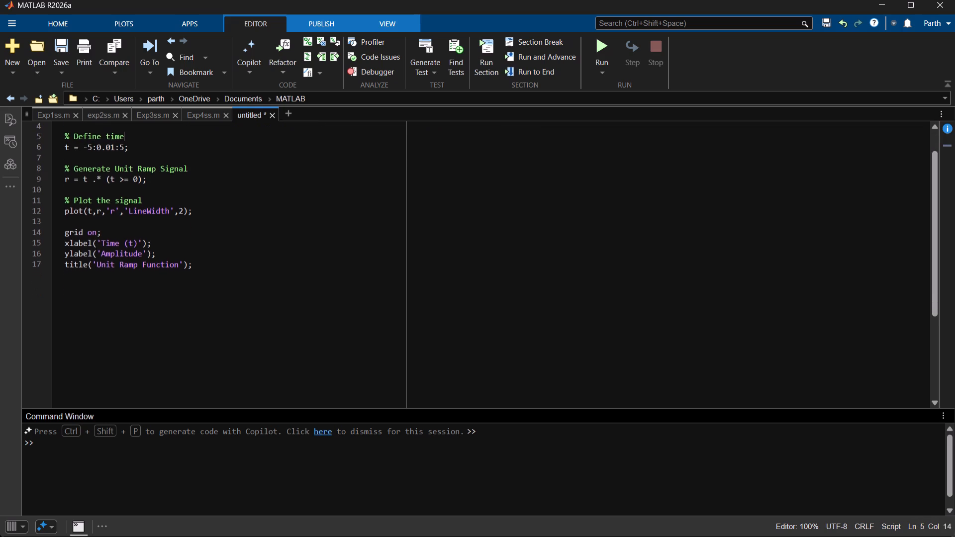
{"action": "scroll", "coordinate": [244, 169], "scroll_direction": "up", "scroll_amount": 1}
{"action": "key", "text": "BackSpace"}
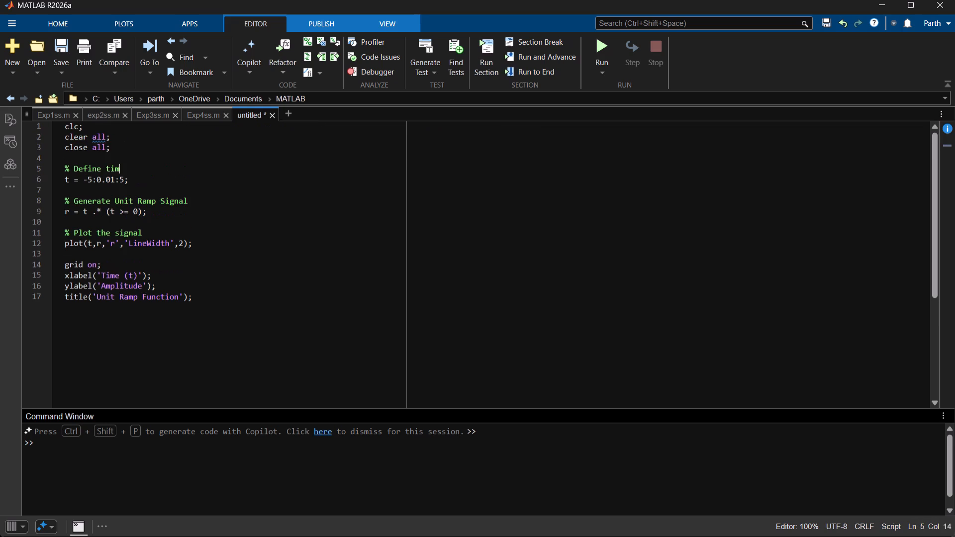
{"action": "key", "text": "BackSpace"}
{"action": "key", "text": "BackSpace"}
{"action": "key", "text": "BackSpace"}
{"action": "key", "text": "BackSpace"}
{"action": "key", "text": "BackSpace"}
{"action": "key", "text": "BackSpace"}
{"action": "key", "text": "BackSpace"}
{"action": "key", "text": "BackSpace"}
{"action": "key", "text": "BackSpace"}
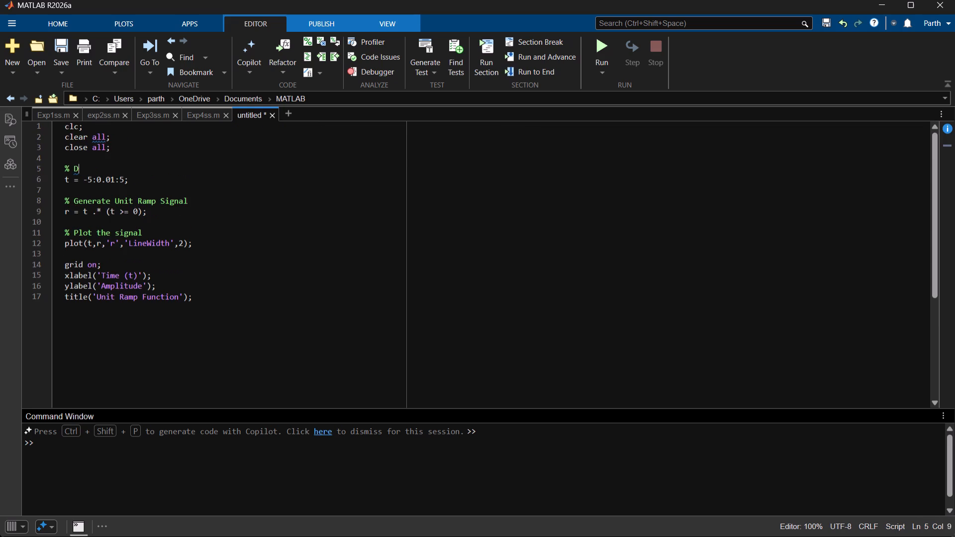
{"action": "key", "text": "BackSpace"}
{"action": "key", "text": "BackSpace"}
{"action": "key", "text": "BackSpace"}
Delete the "% Generate Unit Ramp Signal" and "% Plot the signal" comments, leaving their lines blank.
{"action": "left_click_drag", "start_coordinate": [196, 198], "coordinate": [59, 203]}
{"action": "key", "text": "BackSpace"}
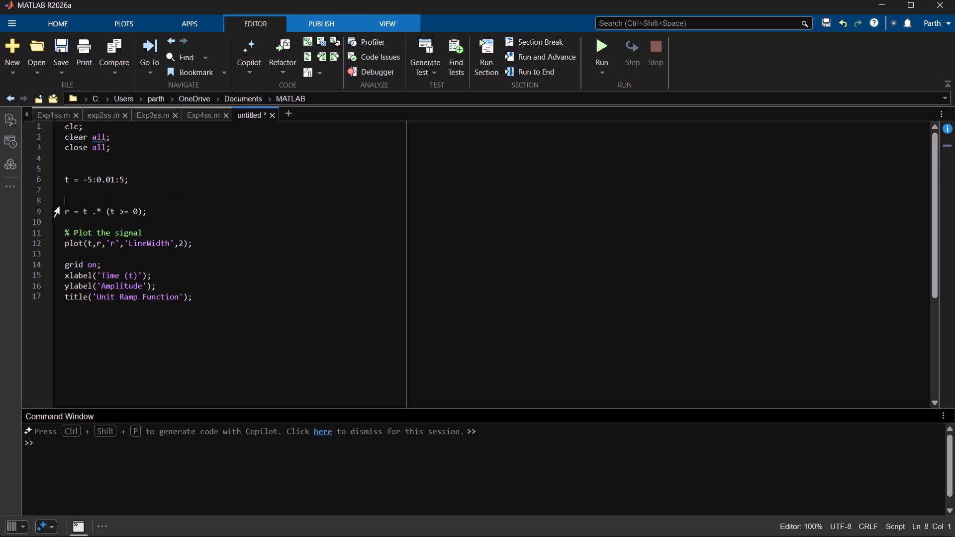
{"action": "left_click", "coordinate": [199, 249]}
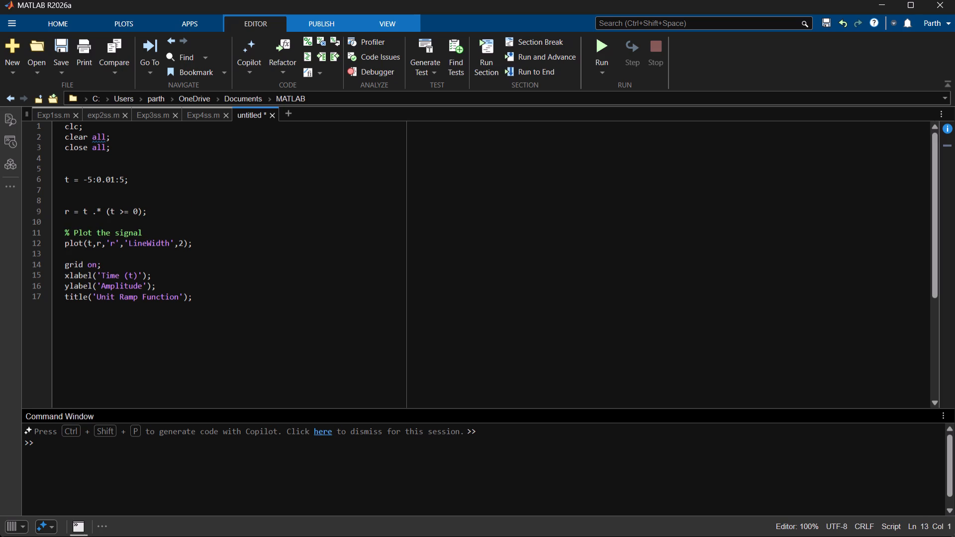
{"action": "left_click_drag", "start_coordinate": [173, 230], "coordinate": [32, 230]}
{"action": "key", "text": "BackSpace"}
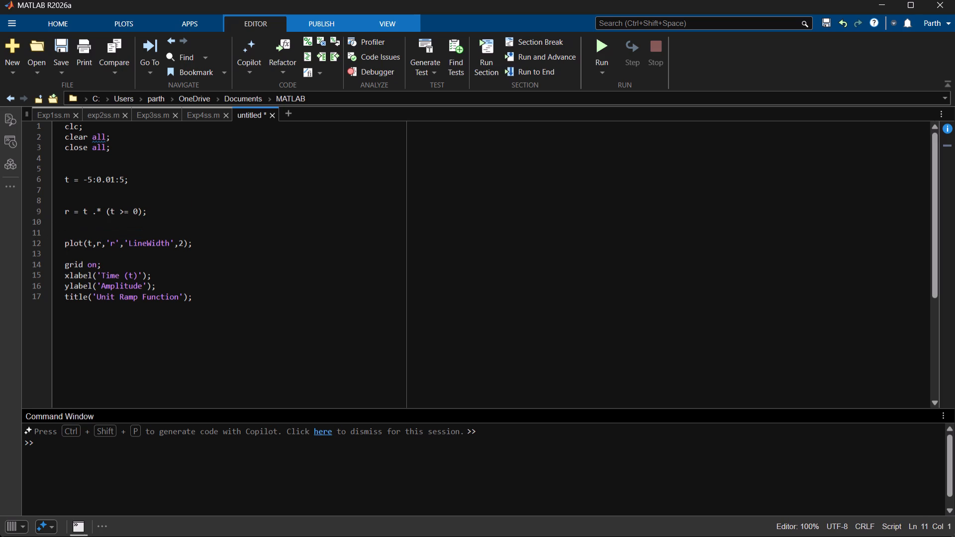
{"action": "left_click", "coordinate": [194, 188]}
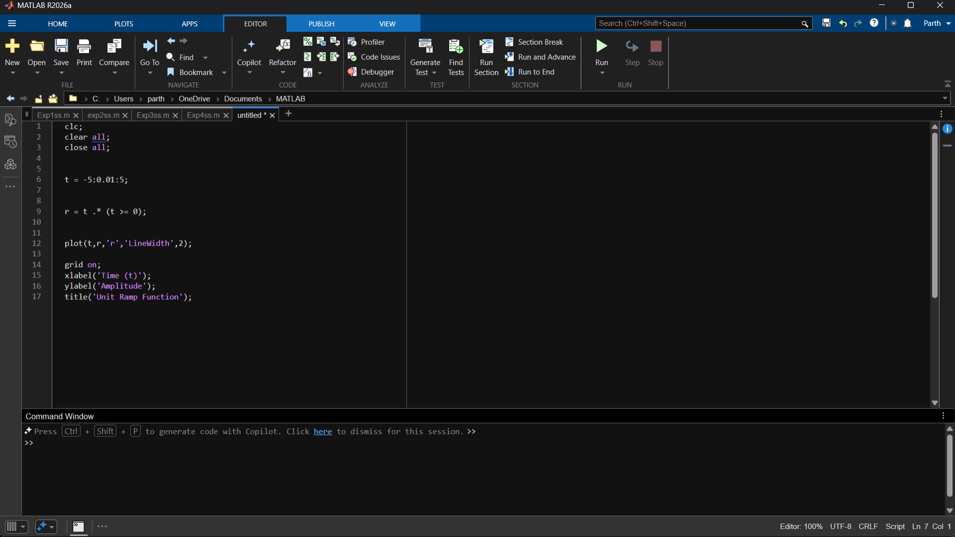
Run the unit ramp script, saving it as ca2 in the MATLAB documents folder.
{"action": "left_click", "coordinate": [600, 50]}
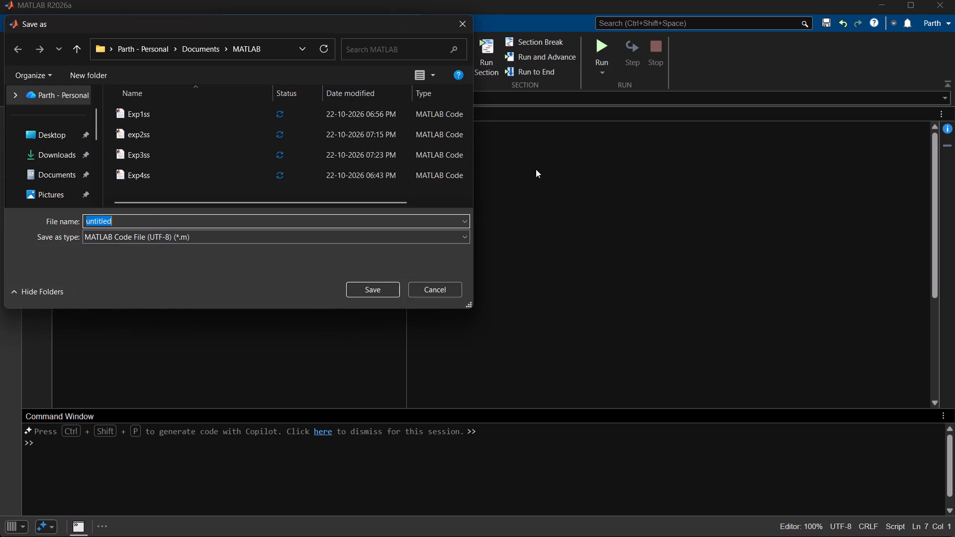
{"action": "key", "text": "BackSpace"}
{"action": "left_click", "coordinate": [198, 218]}
{"action": "type", "text": "ca2"}
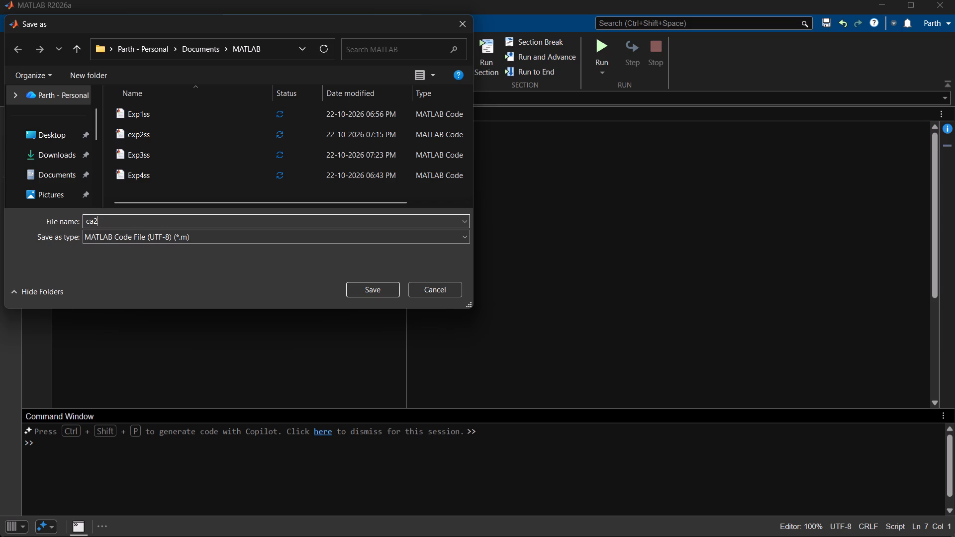
{"action": "key", "text": "Return"}
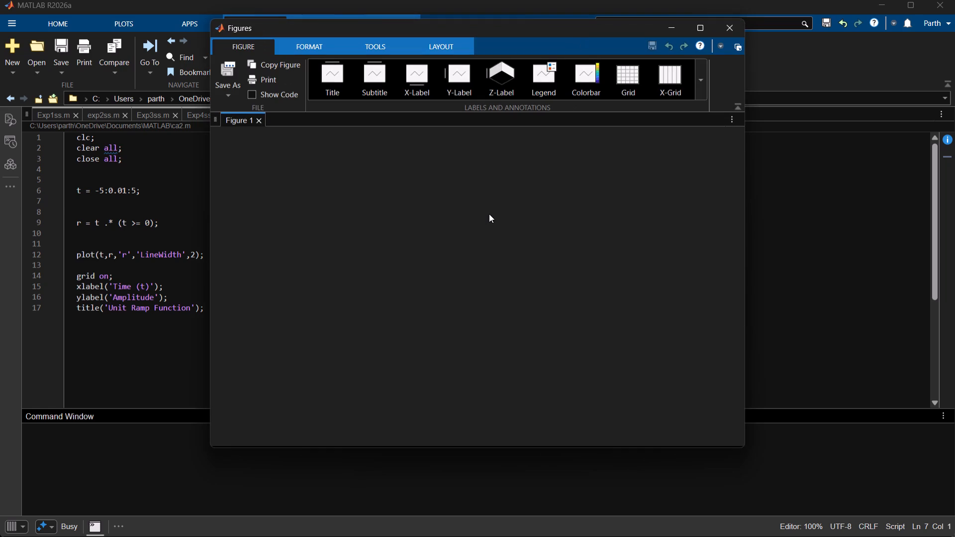
{"action": "scroll", "coordinate": [489, 214], "scroll_direction": "down", "scroll_amount": 1}
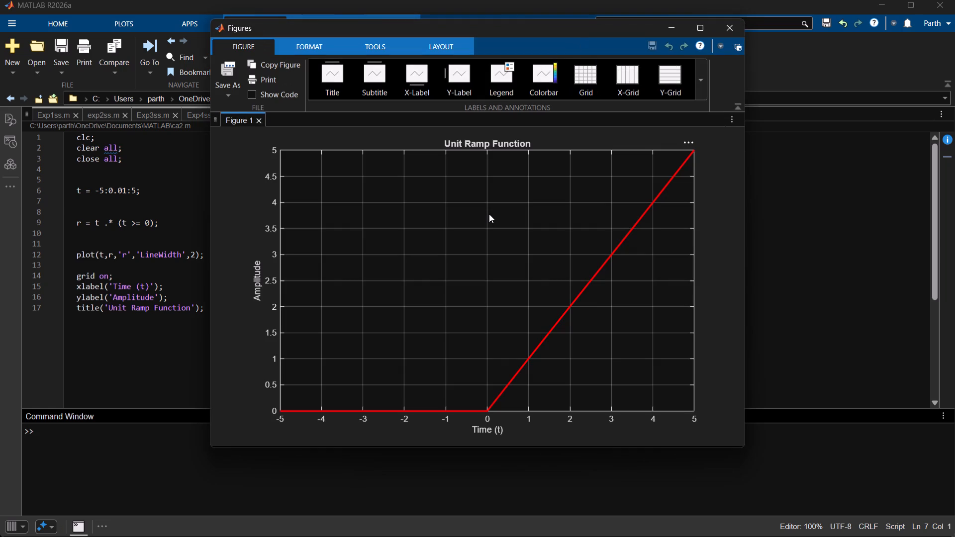
Capture a rectangular Snipping Tool screenshot of the Unit Ramp Function plot in Figure 1.
{"action": "key", "text": "Print"}
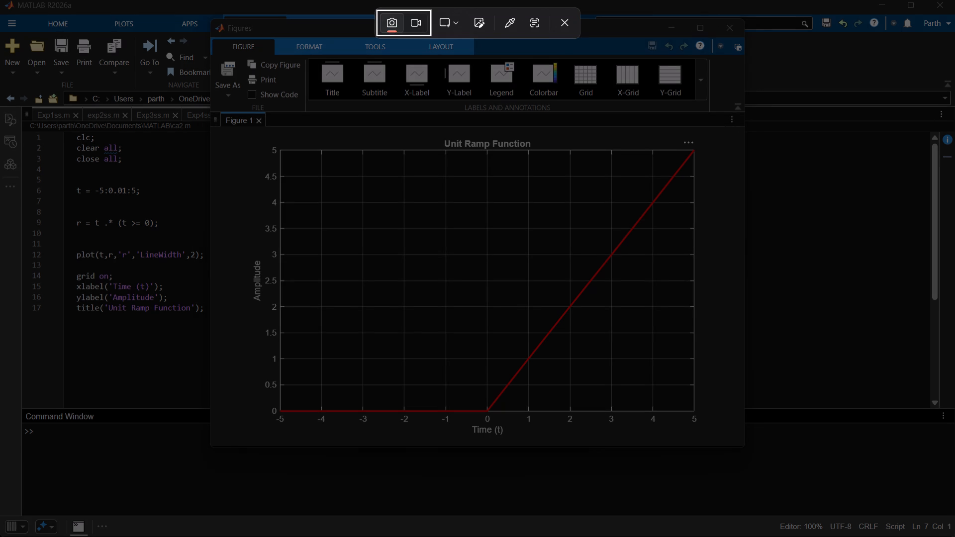
{"action": "left_click", "coordinate": [565, 27]}
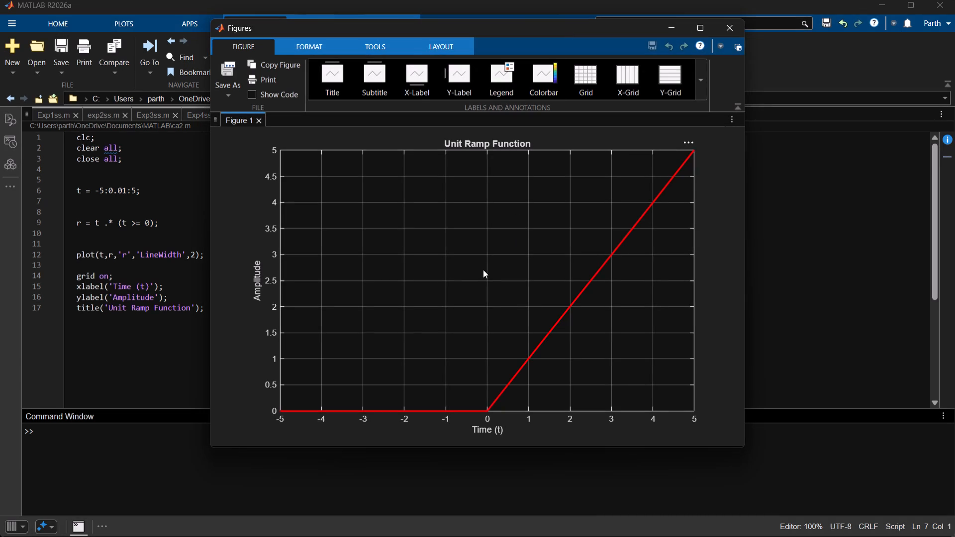
{"action": "key", "text": "Print"}
{"action": "left_click_drag", "start_coordinate": [222, 116], "coordinate": [223, 116]}
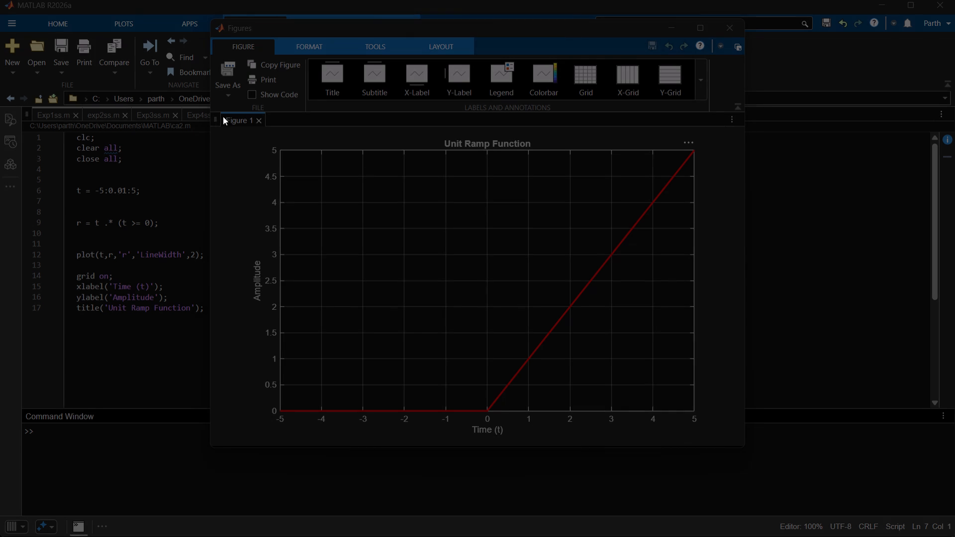
{"action": "left_click_drag", "start_coordinate": [223, 116], "coordinate": [756, 443]}
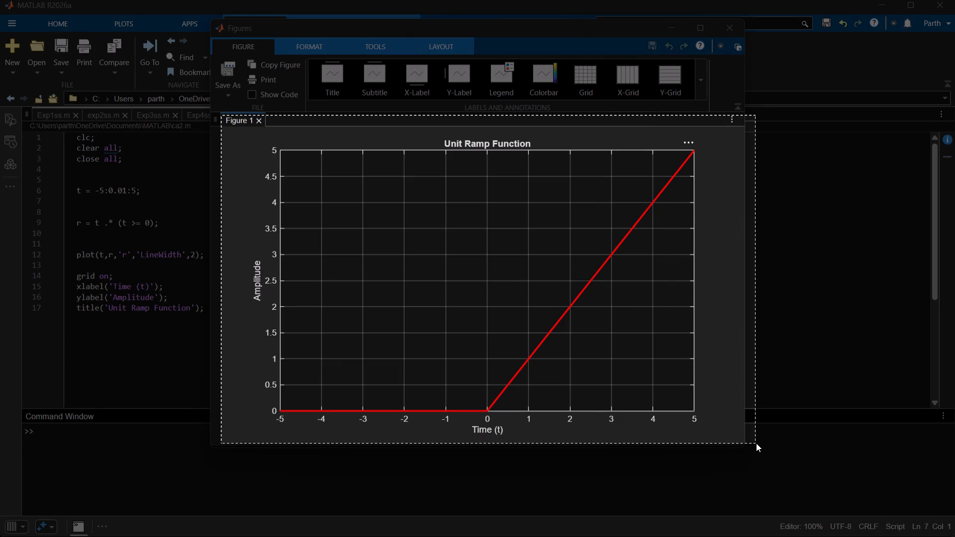
{"action": "left_click_drag", "start_coordinate": [756, 443], "coordinate": [749, 447]}
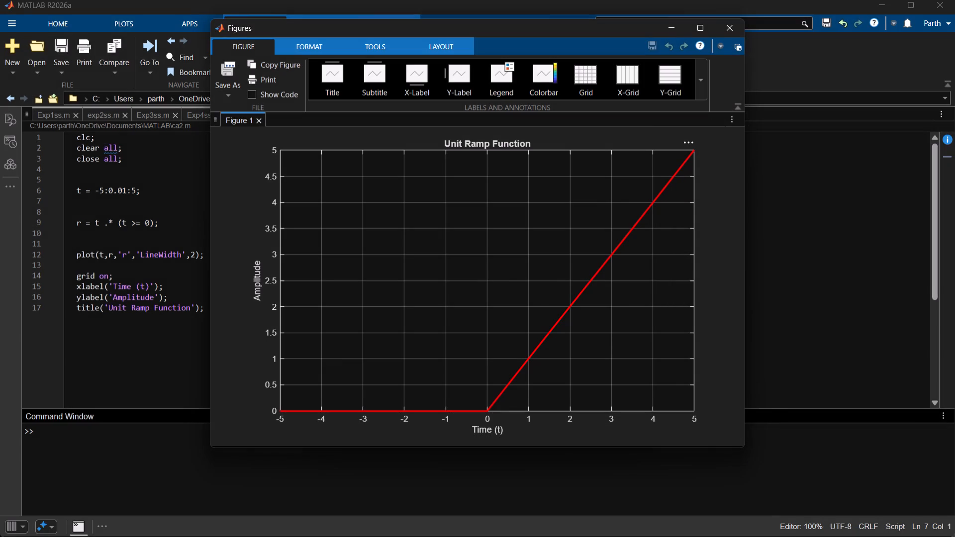
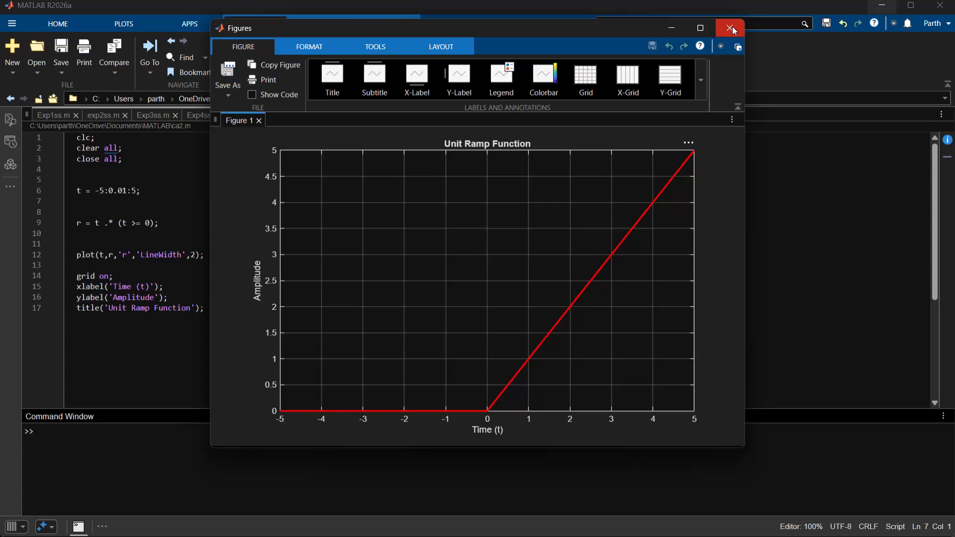
Close the Figure 1 window showing the Unit Ramp Function plot.
{"action": "left_click", "coordinate": [732, 26]}
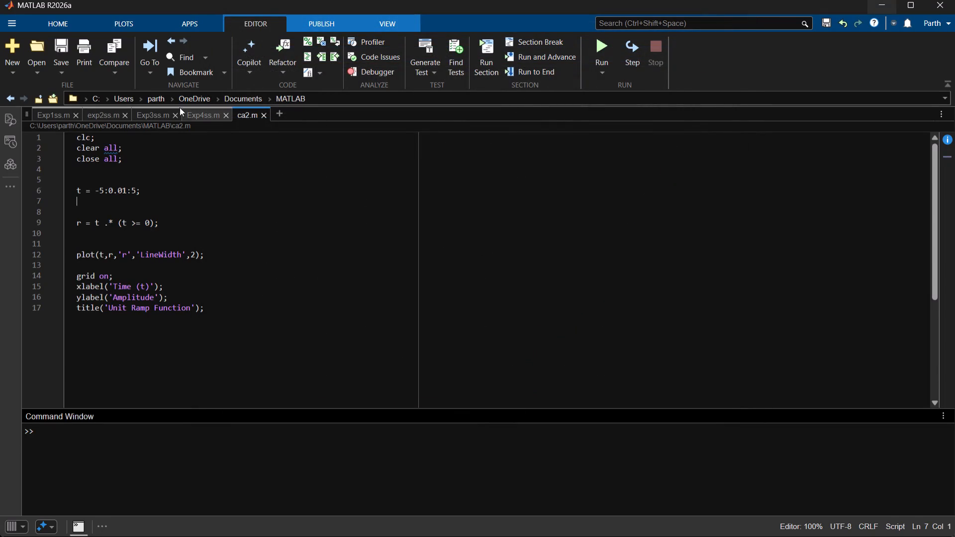
Look through the open Exp3ss, Exp4ss and exp2ss scripts for reference signal code.
{"action": "left_click", "coordinate": [154, 115]}
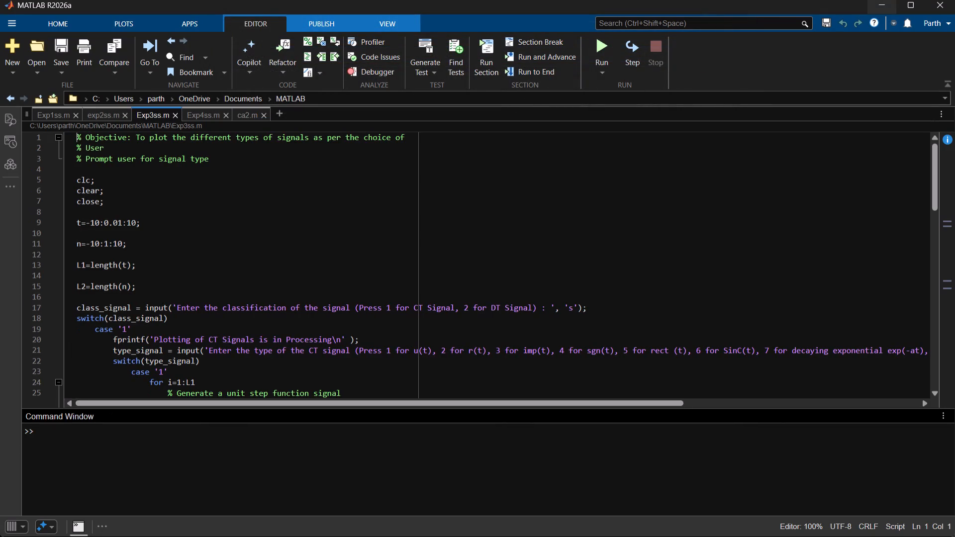
{"action": "left_click", "coordinate": [196, 113]}
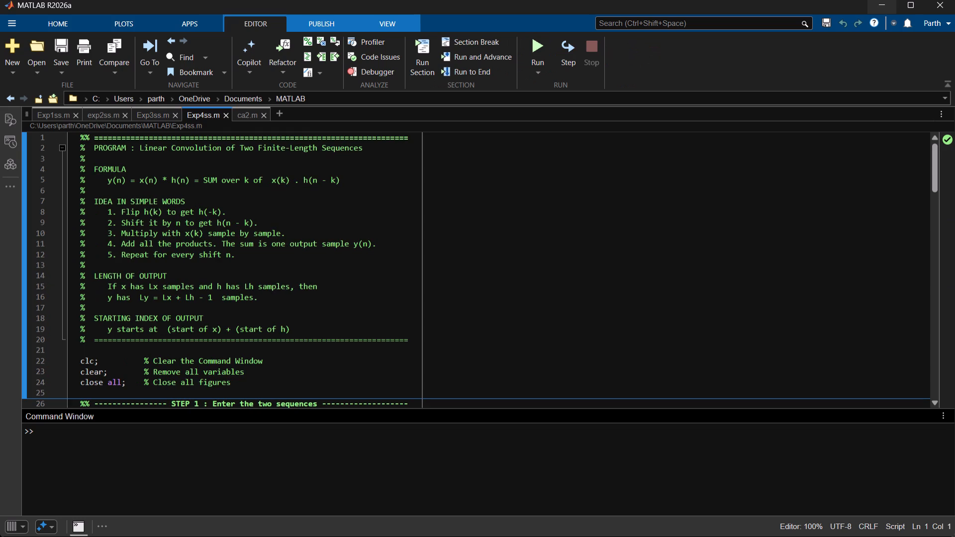
{"action": "scroll", "coordinate": [191, 209], "scroll_direction": "down", "scroll_amount": 4}
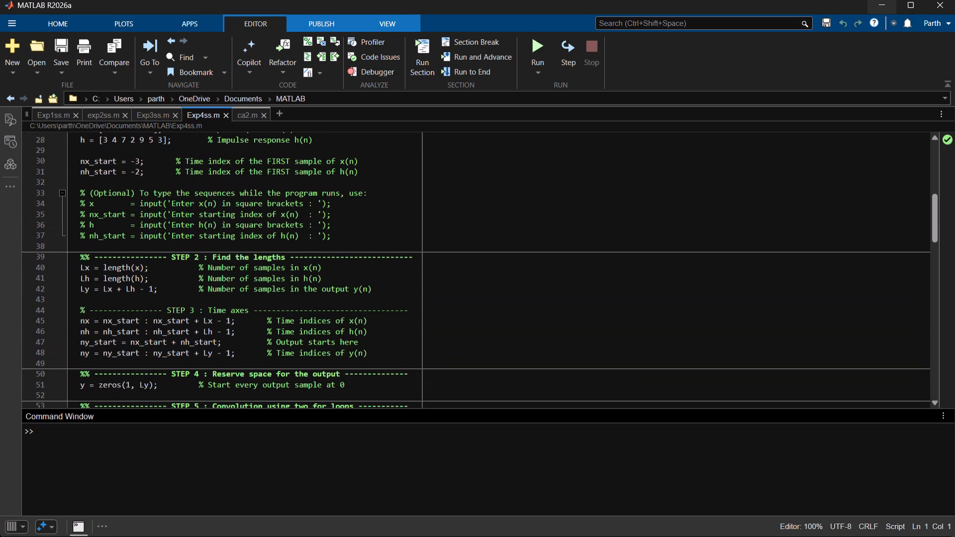
{"action": "left_click", "coordinate": [93, 110]}
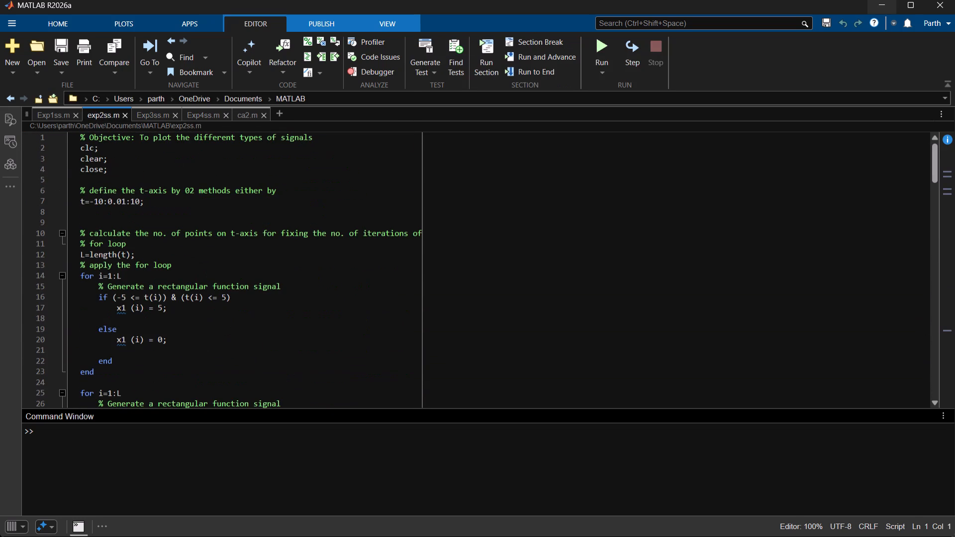
Examine the Exp1ss script's plotting, time axis and sample-by-sample signal generation code, and compare it with ca2.
{"action": "left_click", "coordinate": [50, 108]}
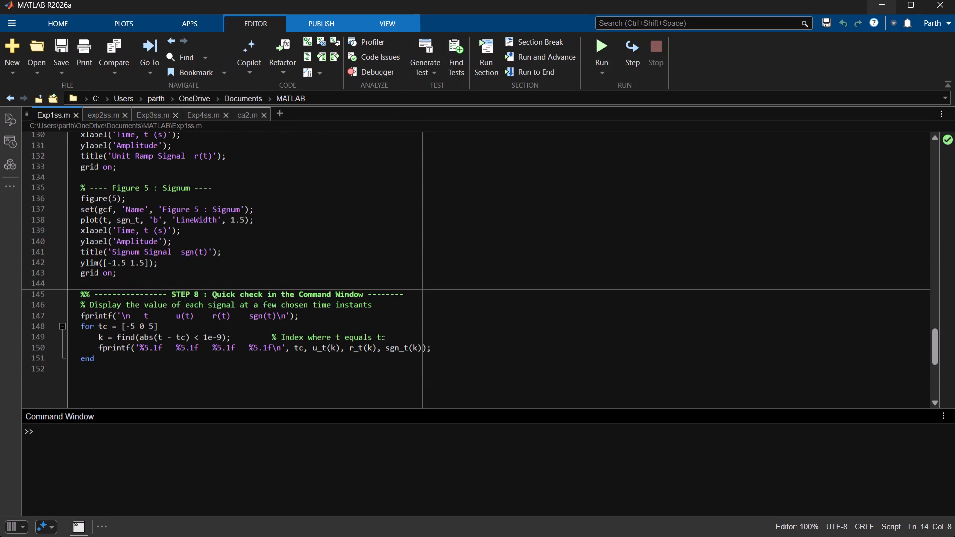
{"action": "scroll", "coordinate": [119, 189], "scroll_direction": "up", "scroll_amount": 1}
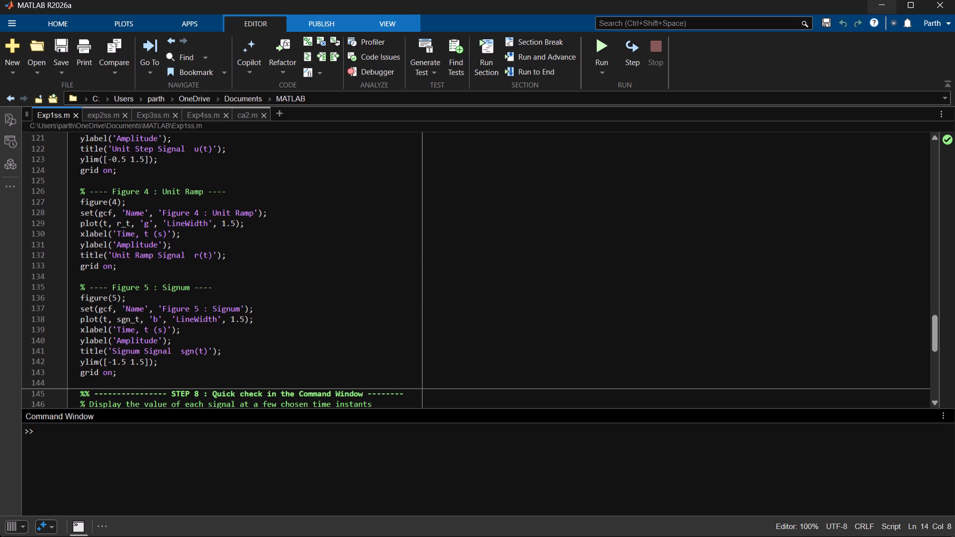
{"action": "scroll", "coordinate": [119, 189], "scroll_direction": "up", "scroll_amount": 2}
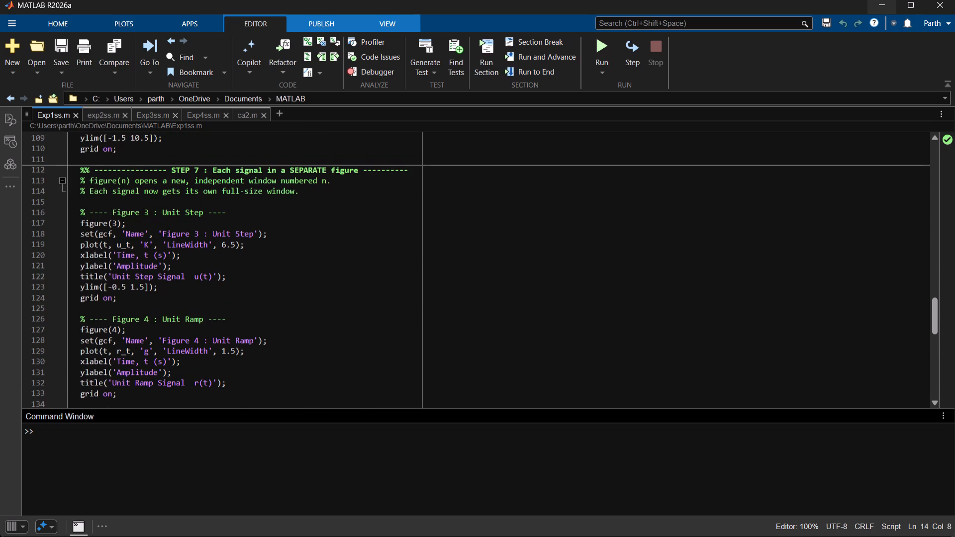
{"action": "scroll", "coordinate": [151, 254], "scroll_direction": "up", "scroll_amount": 7}
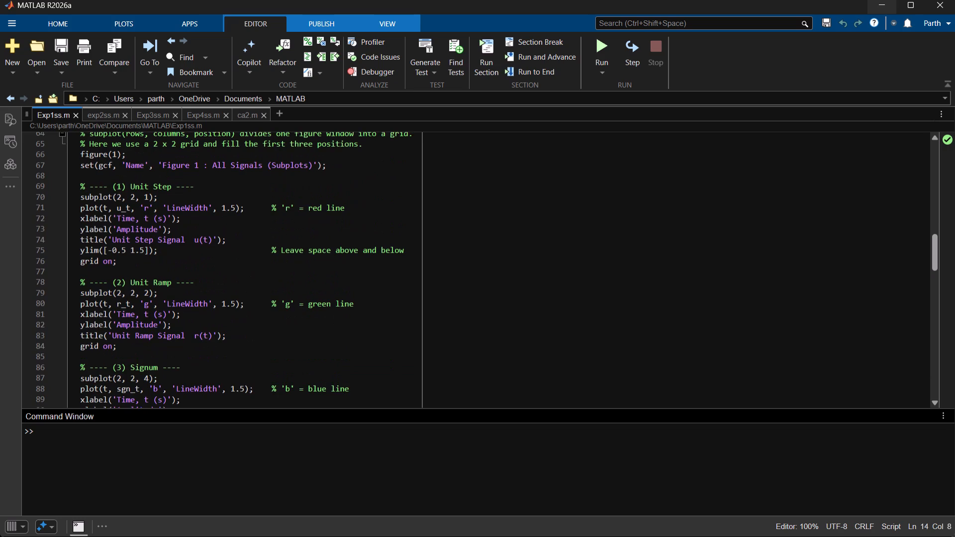
{"action": "scroll", "coordinate": [151, 254], "scroll_direction": "up", "scroll_amount": 12}
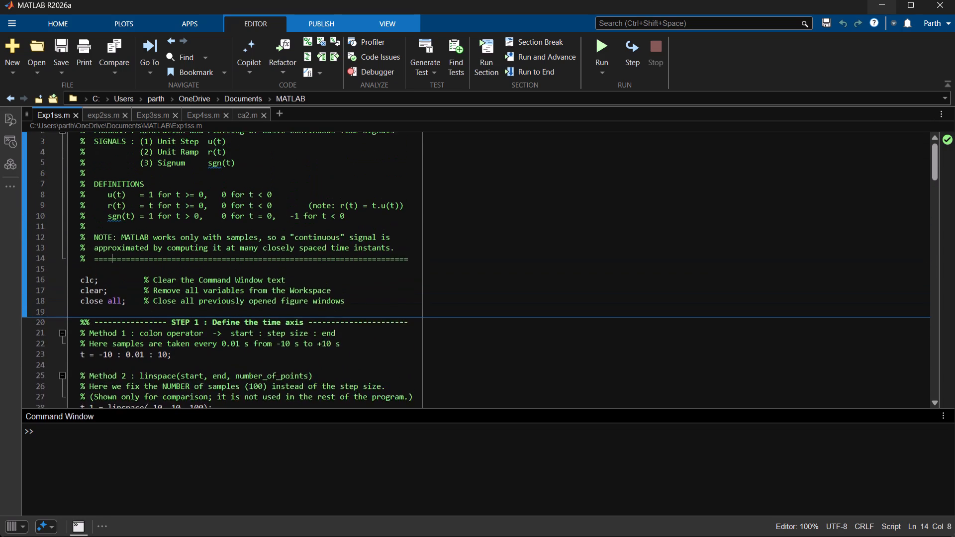
{"action": "scroll", "coordinate": [151, 254], "scroll_direction": "down", "scroll_amount": 3}
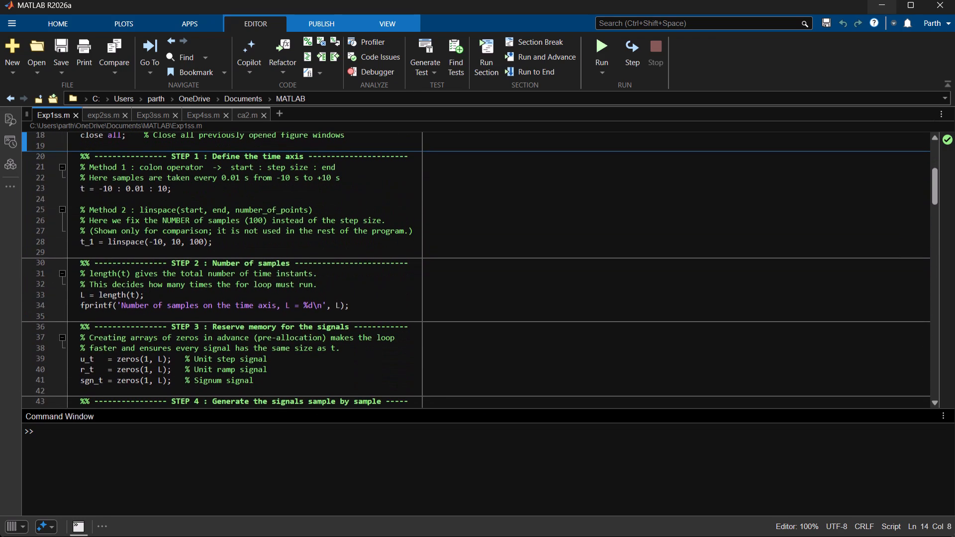
{"action": "scroll", "coordinate": [134, 213], "scroll_direction": "down", "scroll_amount": 1}
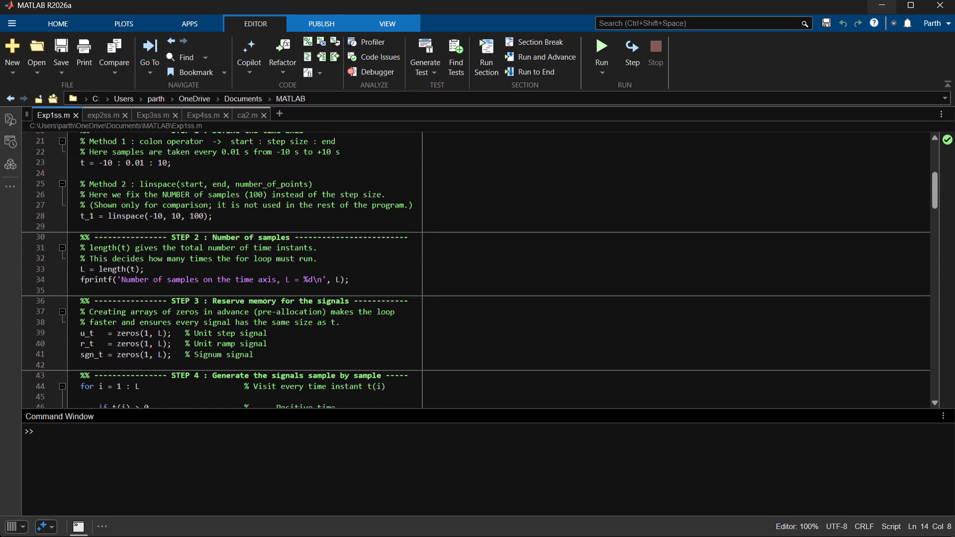
{"action": "scroll", "coordinate": [134, 213], "scroll_direction": "down", "scroll_amount": 1}
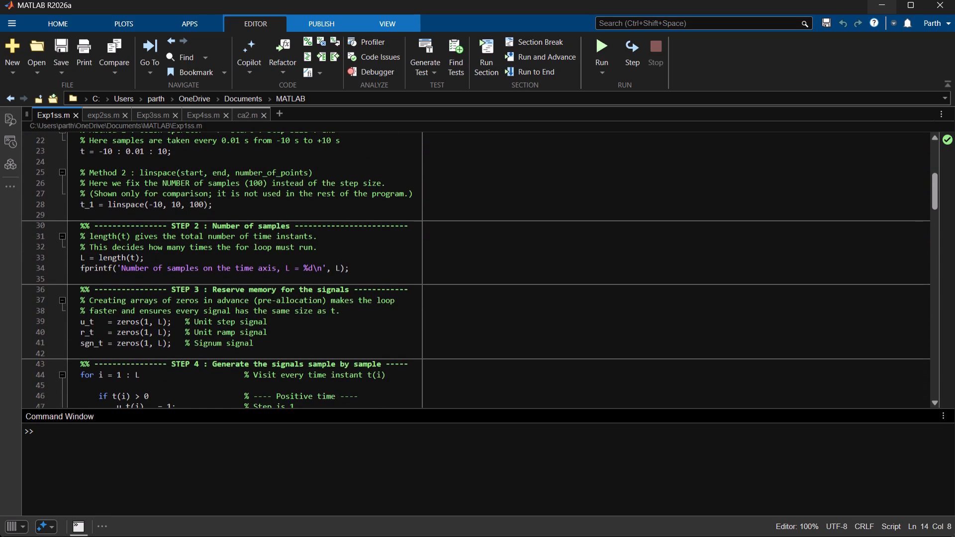
{"action": "scroll", "coordinate": [140, 215], "scroll_direction": "down", "scroll_amount": 1}
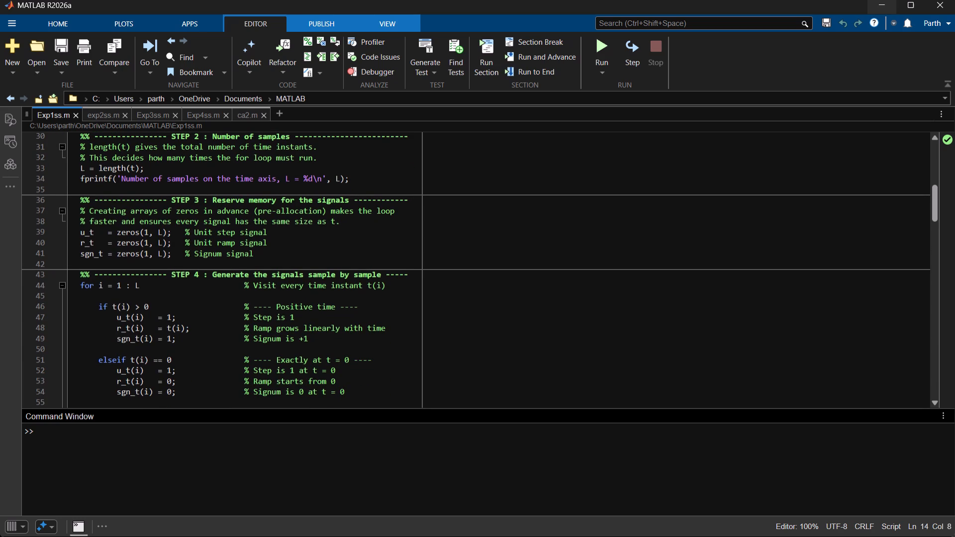
{"action": "left_click", "coordinate": [239, 117]}
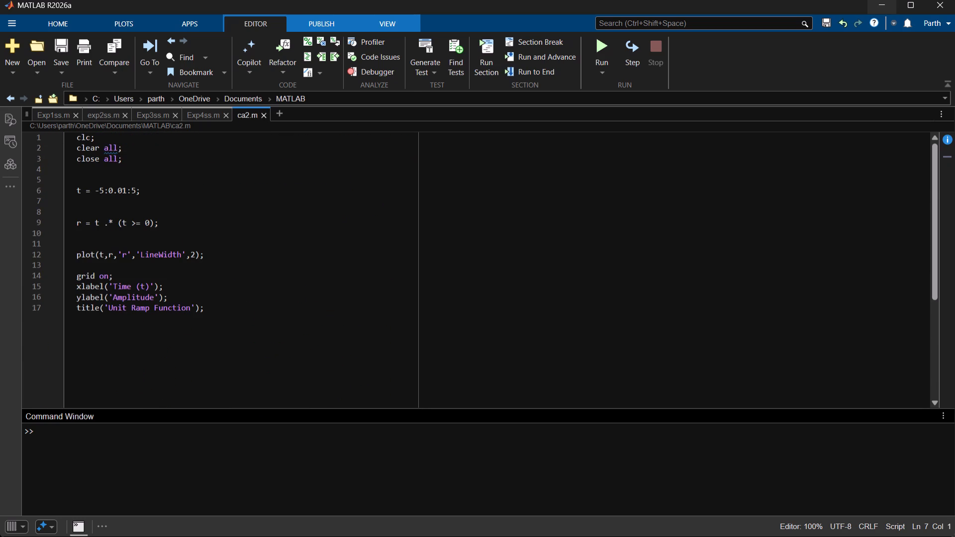
{"action": "left_click", "coordinate": [60, 116]}
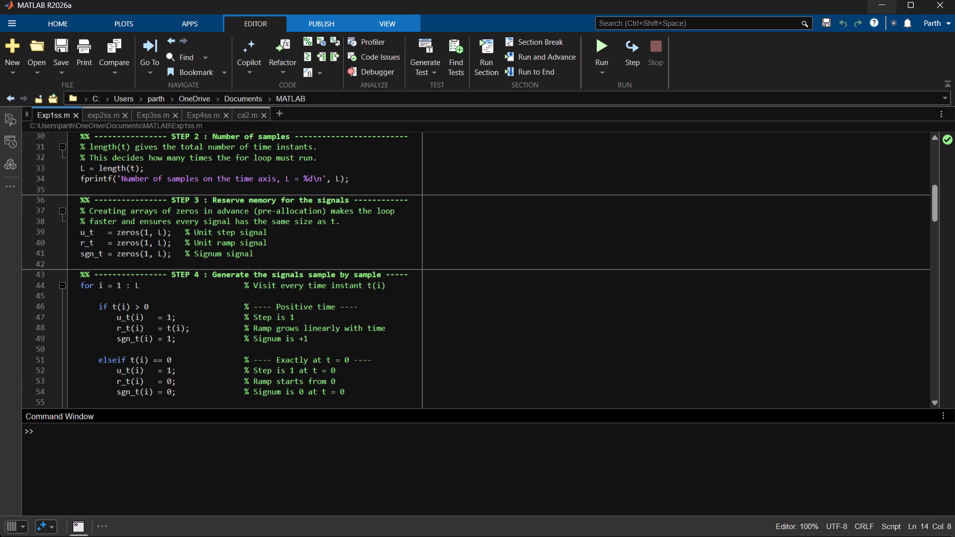
{"action": "scroll", "coordinate": [133, 254], "scroll_direction": "down", "scroll_amount": 2}
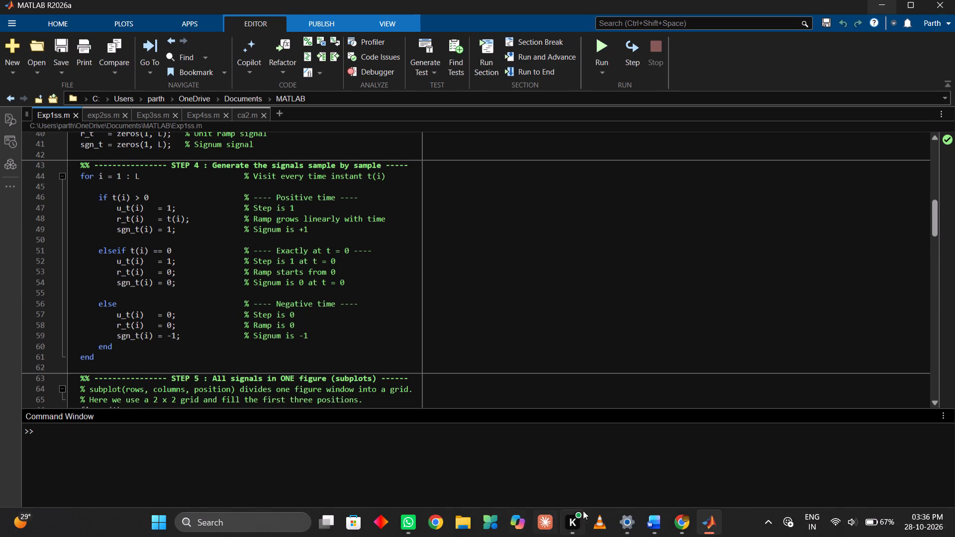
Switch to the CA-2 report format in Word to read its Objective section, and return to MATLAB.
{"action": "left_click", "coordinate": [648, 517]}
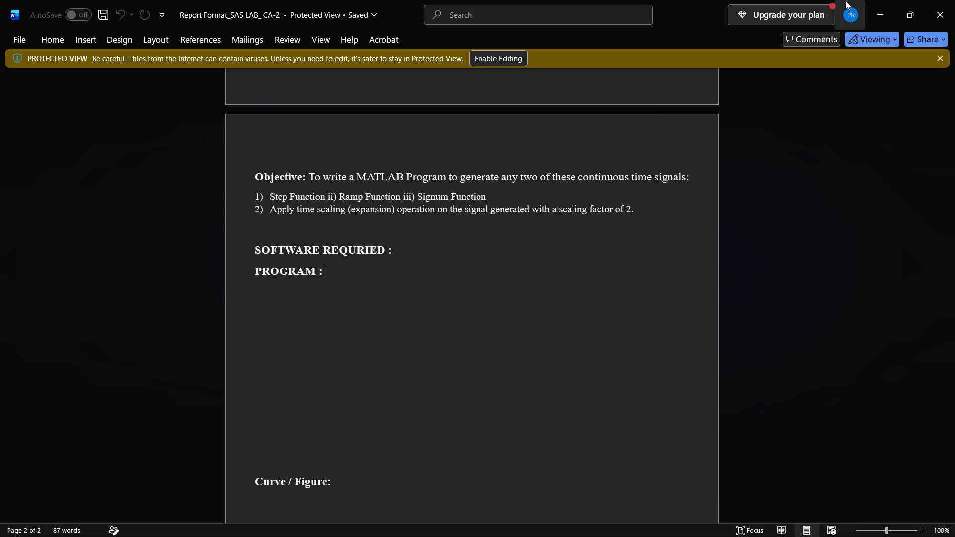
{"action": "left_click", "coordinate": [872, 9]}
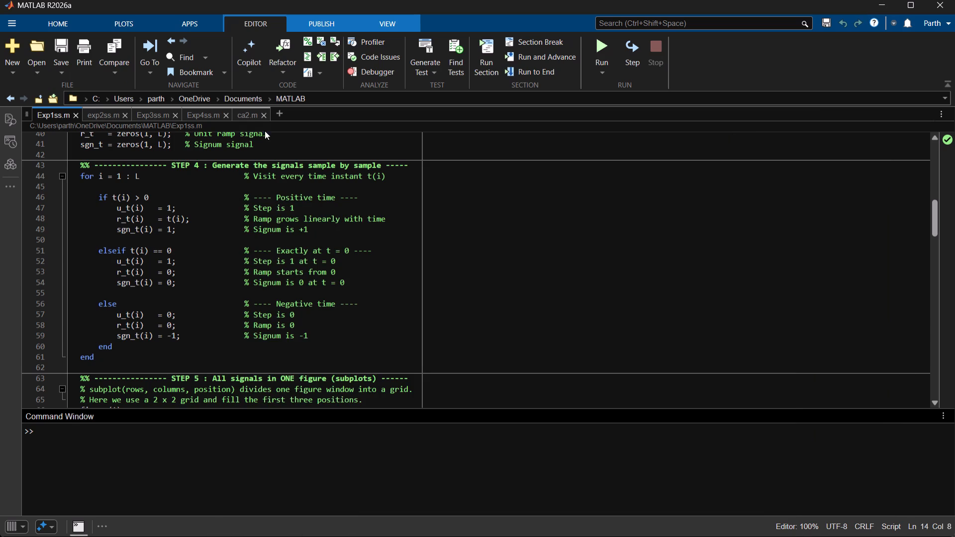
Bring up the ca2 script, switch to the CA-2 report in Word, and try to paste the copied content after the PROGRAM heading.
{"action": "left_click", "coordinate": [248, 119]}
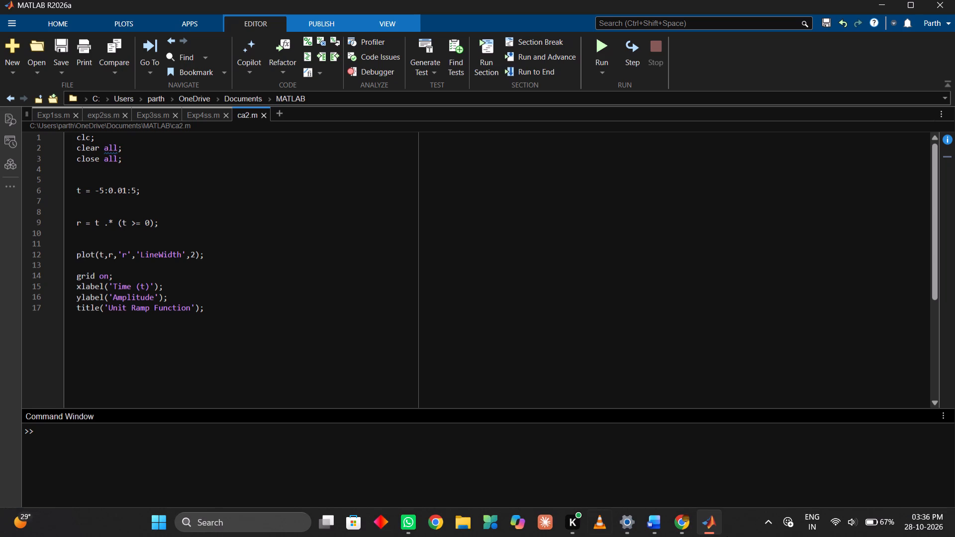
{"action": "left_click", "coordinate": [649, 516]}
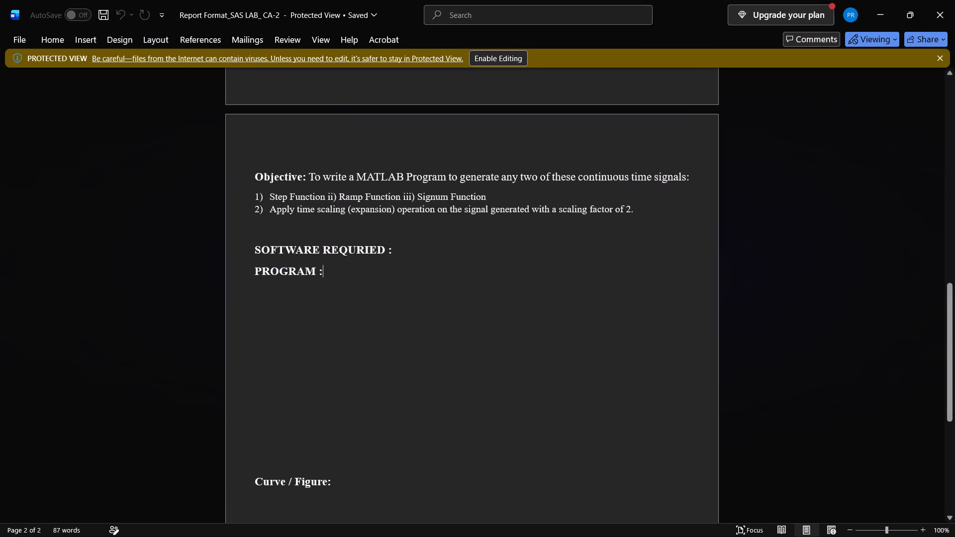
{"action": "key", "text": "ctrl+v"}
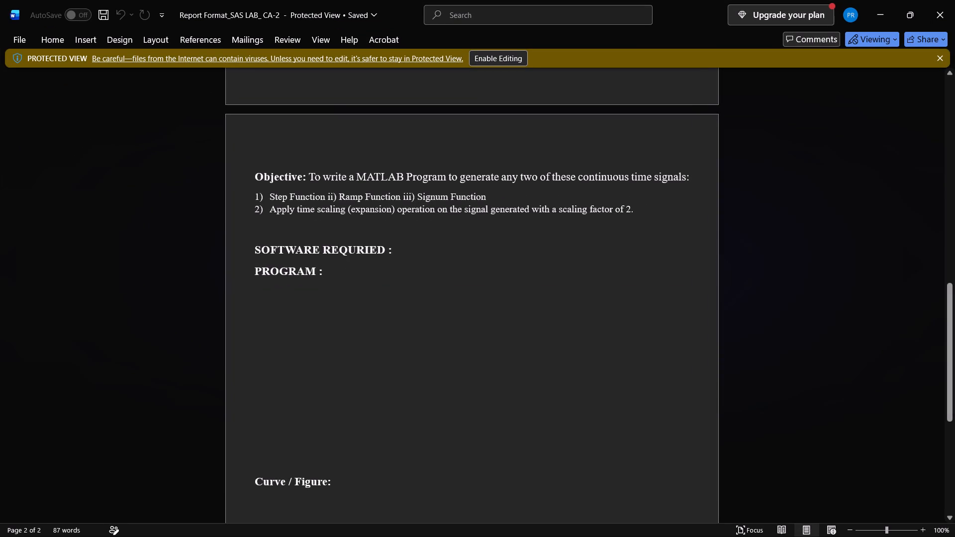
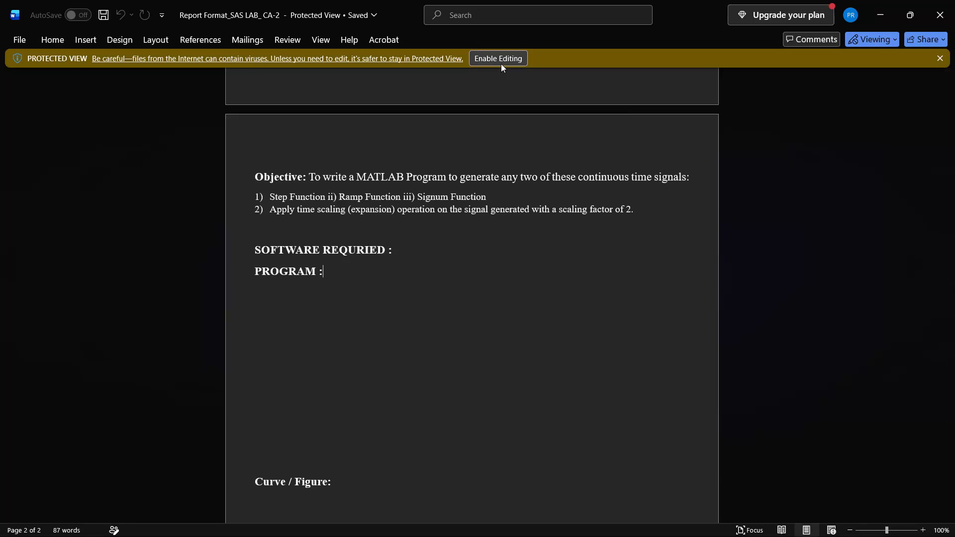
Enable editing of the protected CA-2 report document.
{"action": "key", "text": "ctrl+v"}
{"action": "left_click", "coordinate": [501, 64]}
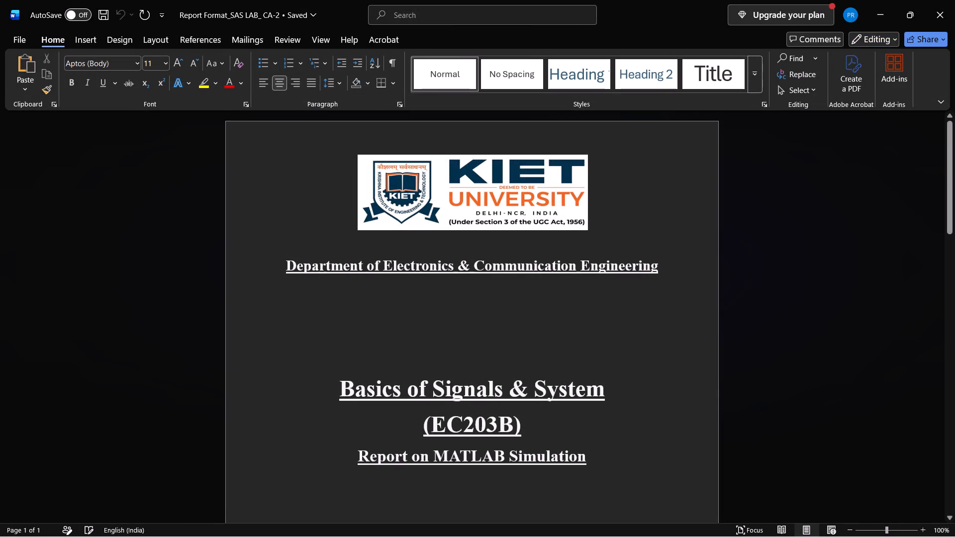
Paste the copied MATLAB code for the Unit Ramp Function directly after the PROGRAM heading in the report.
{"action": "scroll", "coordinate": [355, 253], "scroll_direction": "down", "scroll_amount": 6}
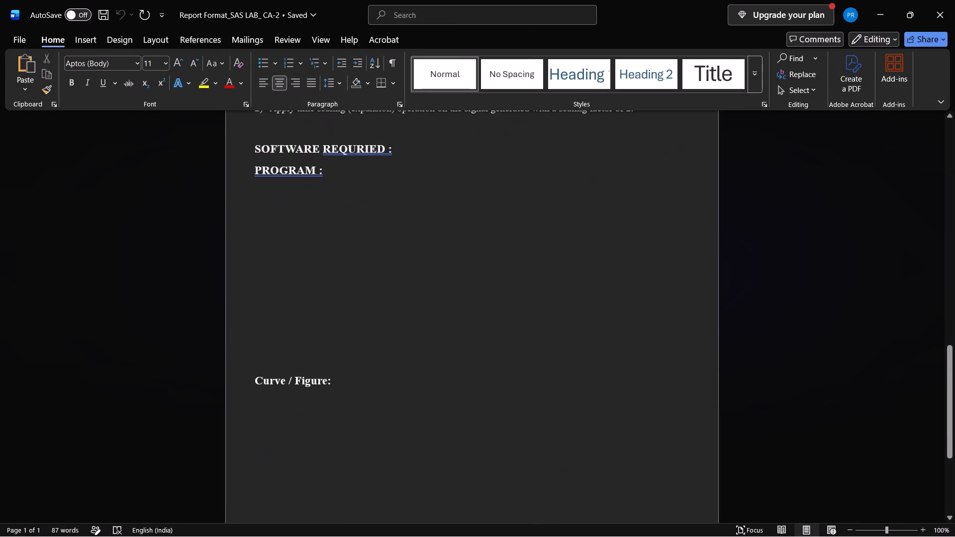
{"action": "left_click", "coordinate": [334, 176]}
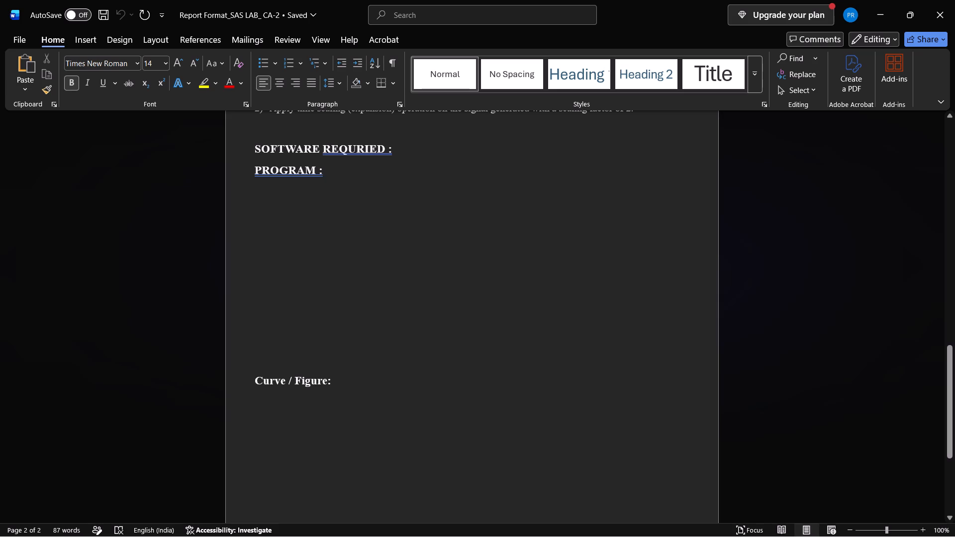
{"action": "key", "text": "ctrl+v"}
{"action": "scroll", "coordinate": [334, 176], "scroll_direction": "left", "scroll_amount": 1}
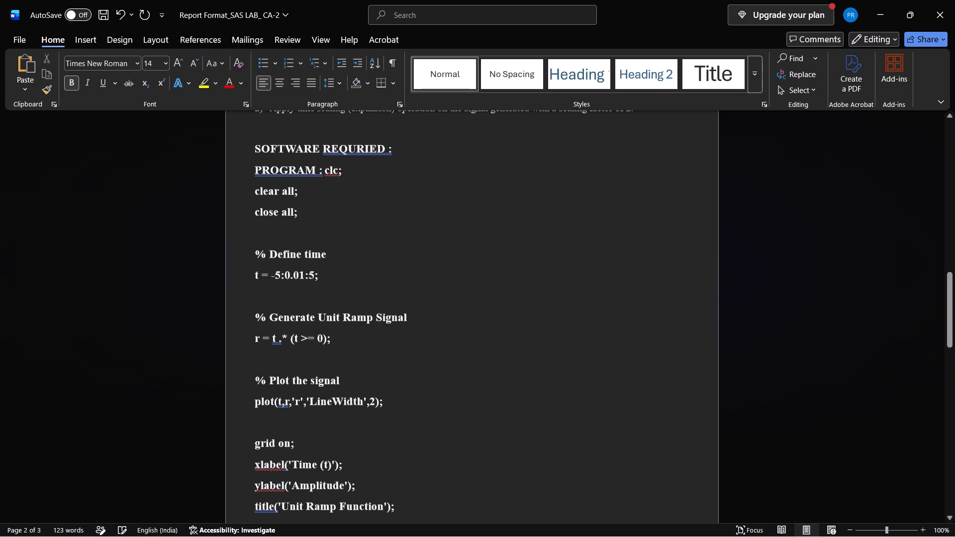
Start the MATLAB code on its own line beneath the PROGRAM heading in the CA-2 report.
{"action": "scroll", "coordinate": [334, 176], "scroll_direction": "left", "scroll_amount": 1}
{"action": "key", "text": "Return"}
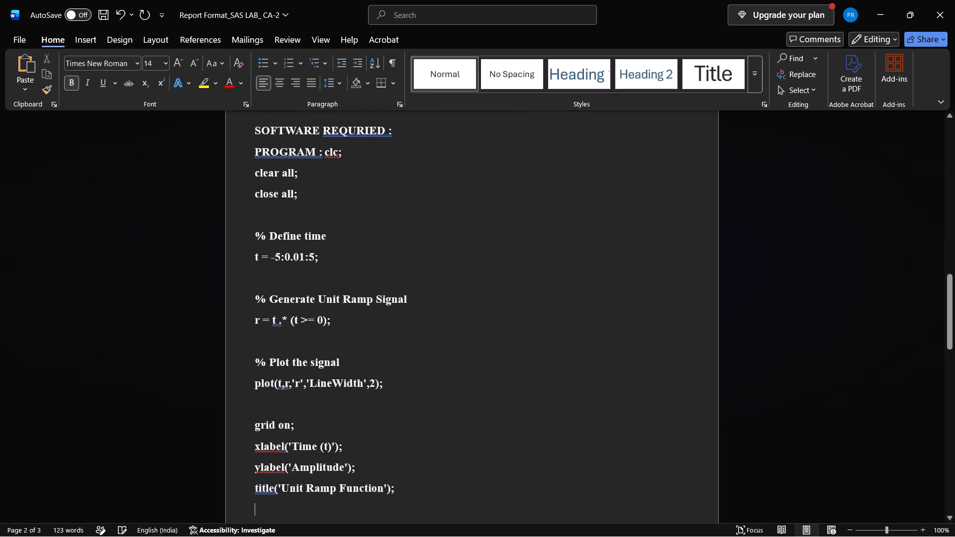
{"action": "left_click", "coordinate": [321, 147]}
{"action": "key", "text": "Return"}
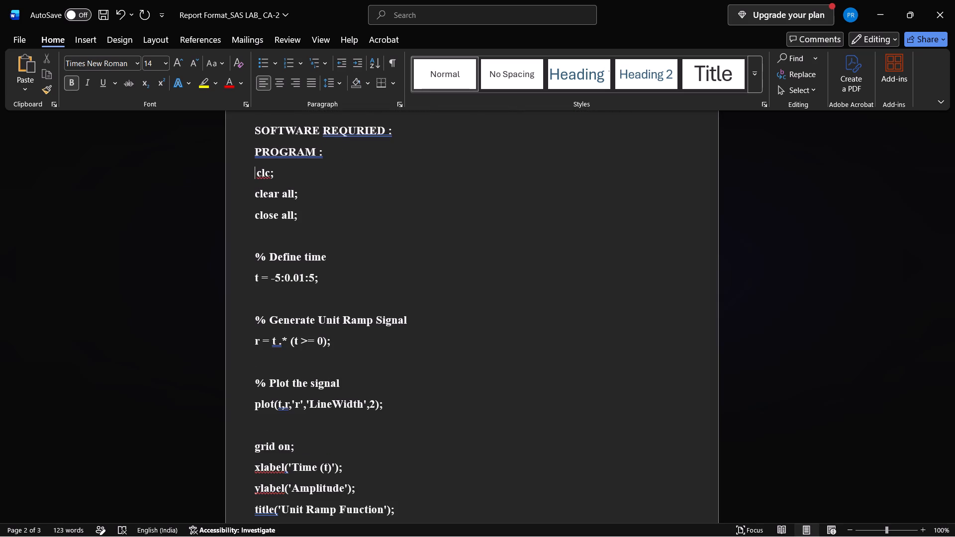
Set the font size of the whole unit ramp code, from clc through the title line, to 9.
{"action": "key", "text": "shift+Down"}
{"action": "key", "text": "shift+Down"}
{"action": "key", "text": "shift+Down"}
{"action": "key", "text": "shift+Down"}
{"action": "key", "text": "shift+Down"}
{"action": "key", "text": "shift+Down"}
{"action": "key", "text": "shift+Down"}
{"action": "key", "text": "shift+Down"}
{"action": "key", "text": "shift+Down"}
{"action": "key", "text": "shift+Down"}
{"action": "key", "text": "shift+Down"}
{"action": "key", "text": "shift+Down"}
{"action": "key", "text": "shift+Down"}
{"action": "key", "text": "shift+Down"}
{"action": "key", "text": "shift+Down"}
{"action": "key", "text": "shift+Down"}
{"action": "key", "text": "shift+Down"}
{"action": "key", "text": "shift+Down"}
{"action": "key", "text": "shift+Down"}
{"action": "key", "text": "shift+Down"}
{"action": "key", "text": "shift+Down"}
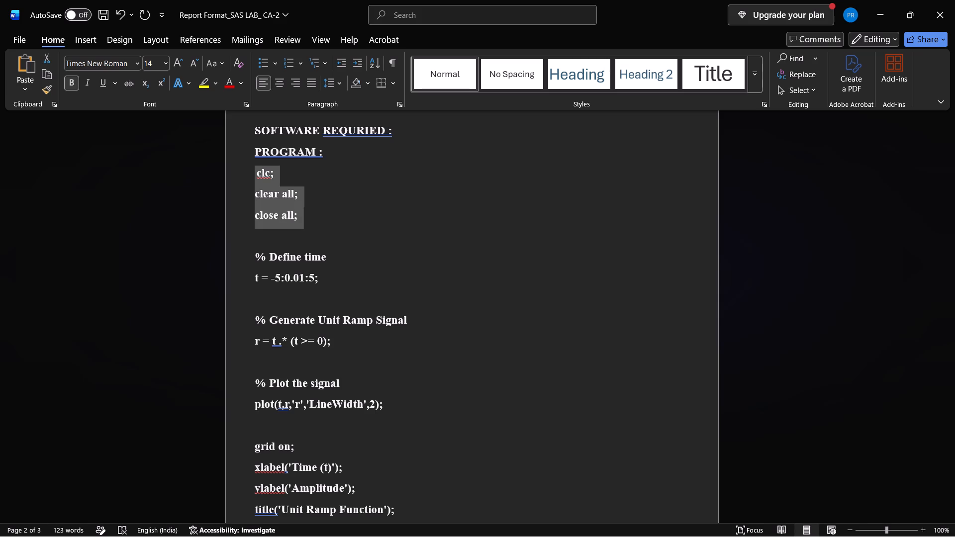
{"action": "key", "text": "shift+Up"}
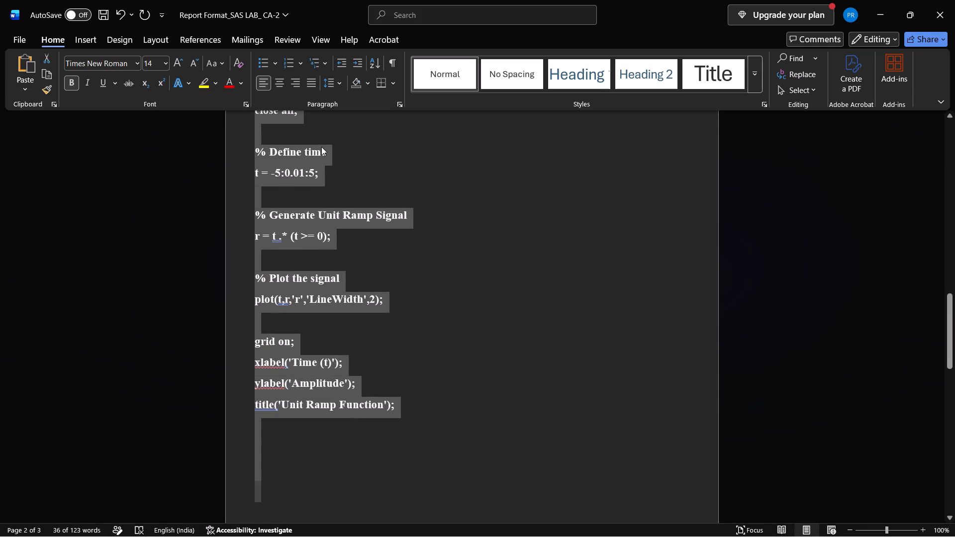
{"action": "key", "text": "shift+Up"}
{"action": "key", "text": "shift+Up"}
{"action": "key", "text": "shift+Up"}
{"action": "key", "text": "shift+Up"}
{"action": "key", "text": "shift+Down"}
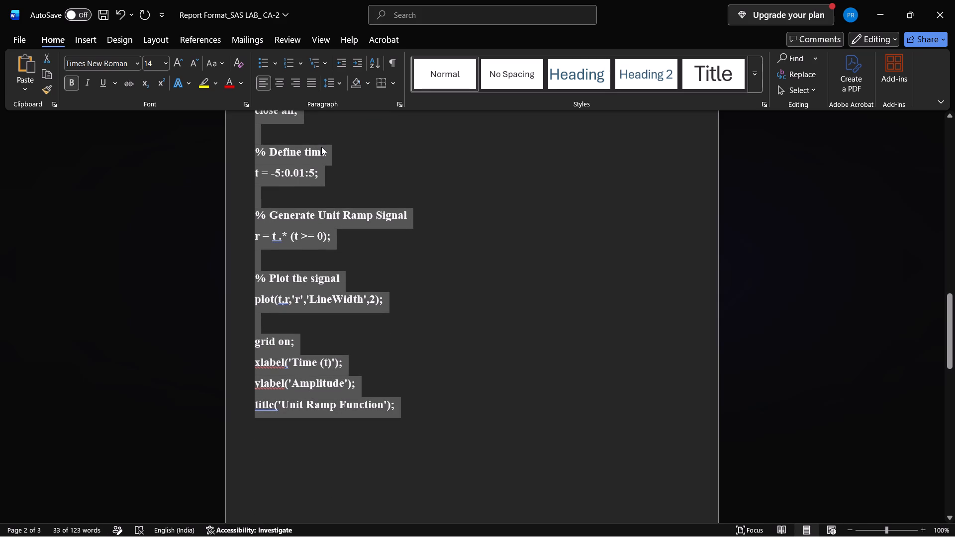
{"action": "left_click", "coordinate": [165, 64]}
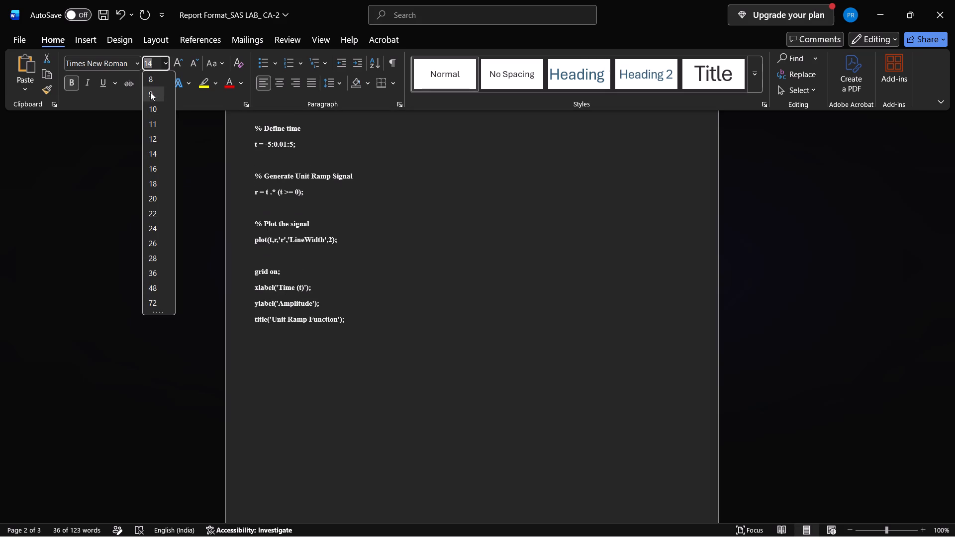
{"action": "left_click", "coordinate": [150, 92]}
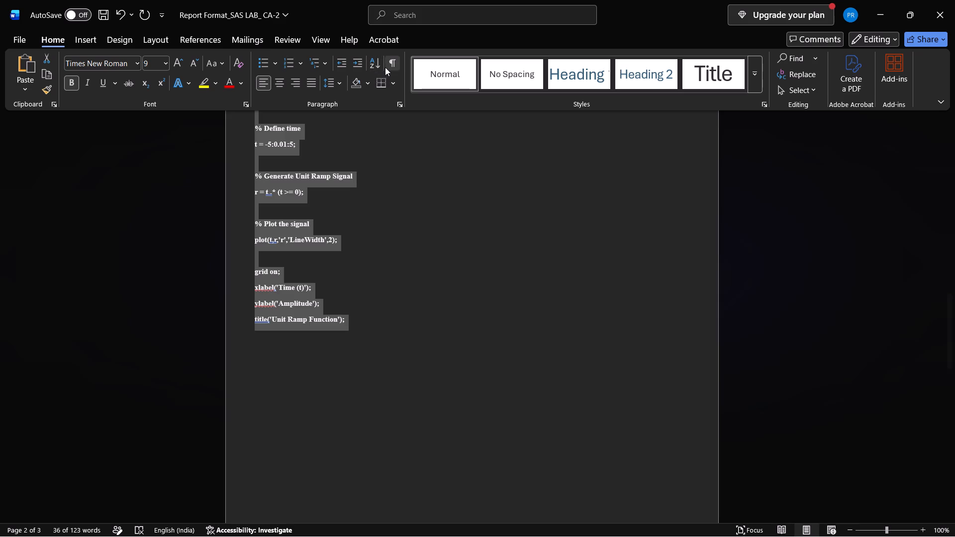
Remove the bold formatting from the selected unit ramp code under the PROGRAM heading.
{"action": "right_click", "coordinate": [278, 216]}
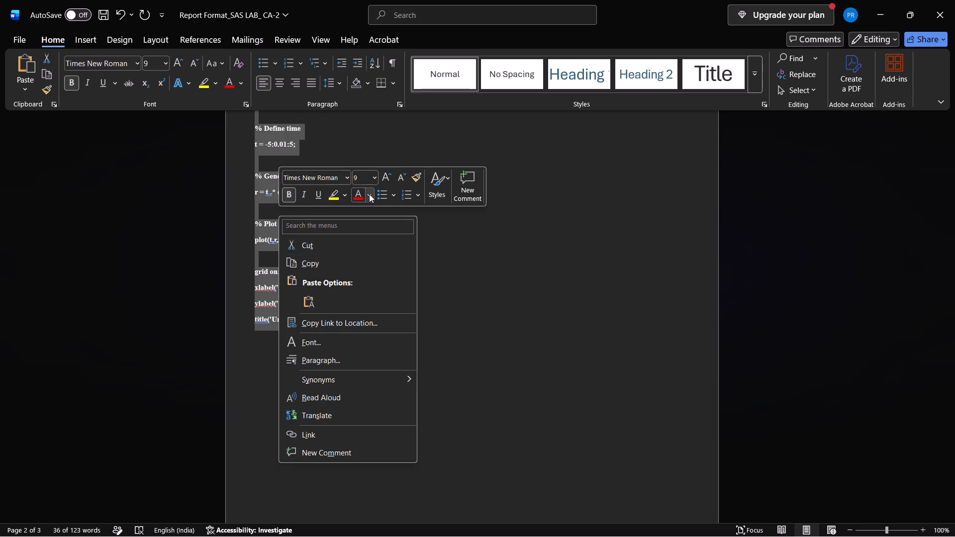
{"action": "left_click", "coordinate": [293, 195]}
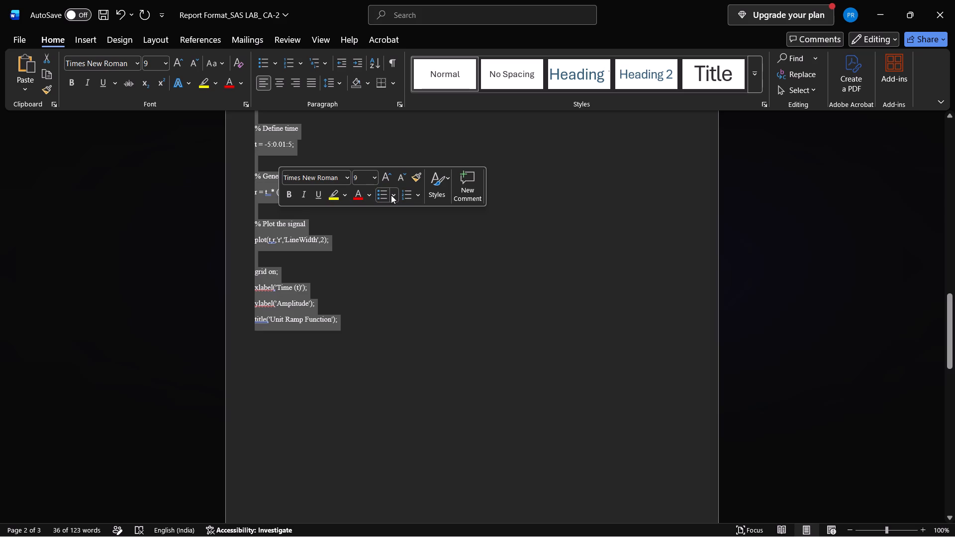
{"action": "left_click", "coordinate": [259, 213]}
{"action": "scroll", "coordinate": [380, 219], "scroll_direction": "up", "scroll_amount": 2}
{"action": "scroll", "coordinate": [380, 219], "scroll_direction": "down", "scroll_amount": 3}
{"action": "left_click", "coordinate": [276, 232]}
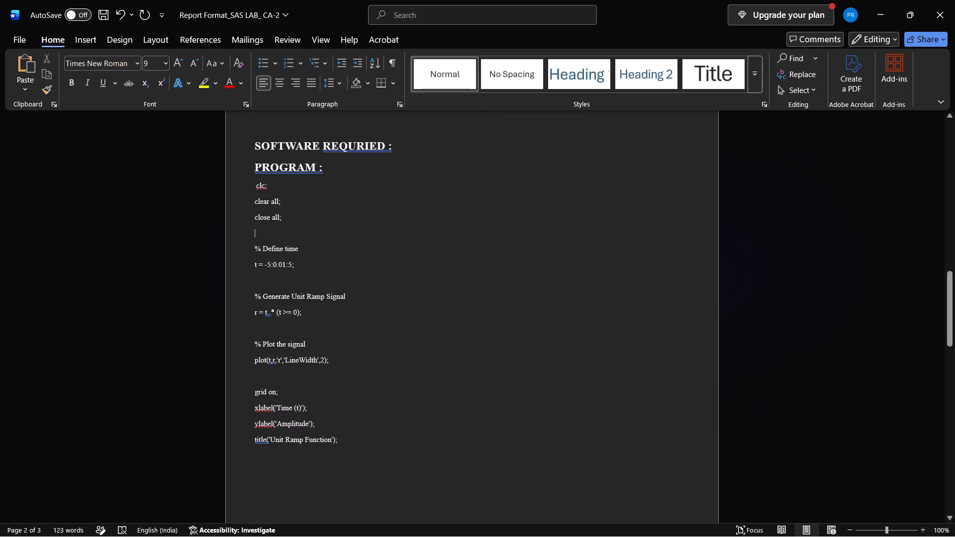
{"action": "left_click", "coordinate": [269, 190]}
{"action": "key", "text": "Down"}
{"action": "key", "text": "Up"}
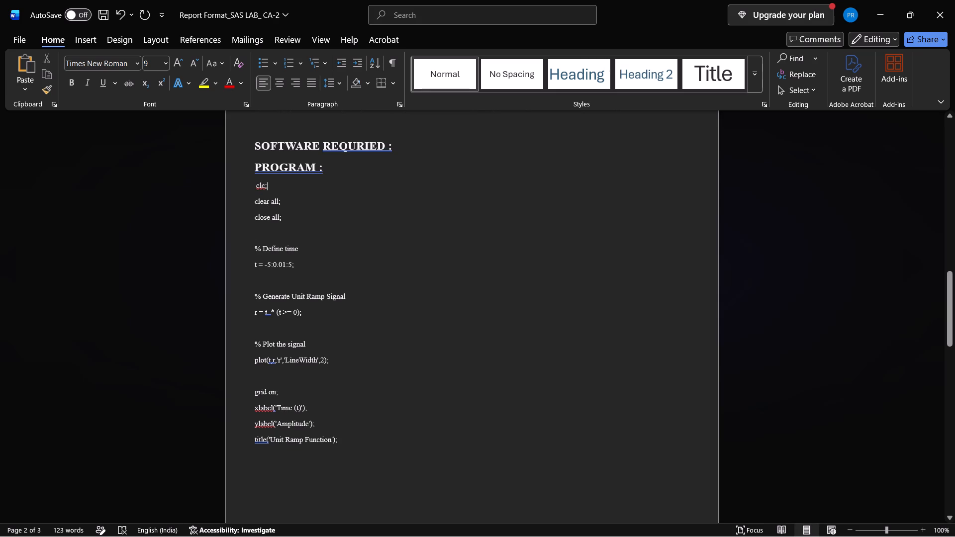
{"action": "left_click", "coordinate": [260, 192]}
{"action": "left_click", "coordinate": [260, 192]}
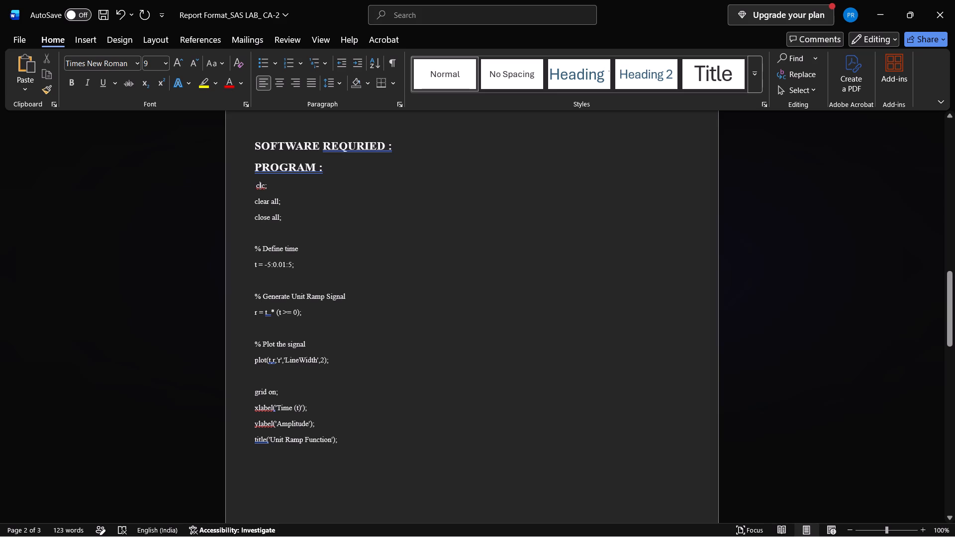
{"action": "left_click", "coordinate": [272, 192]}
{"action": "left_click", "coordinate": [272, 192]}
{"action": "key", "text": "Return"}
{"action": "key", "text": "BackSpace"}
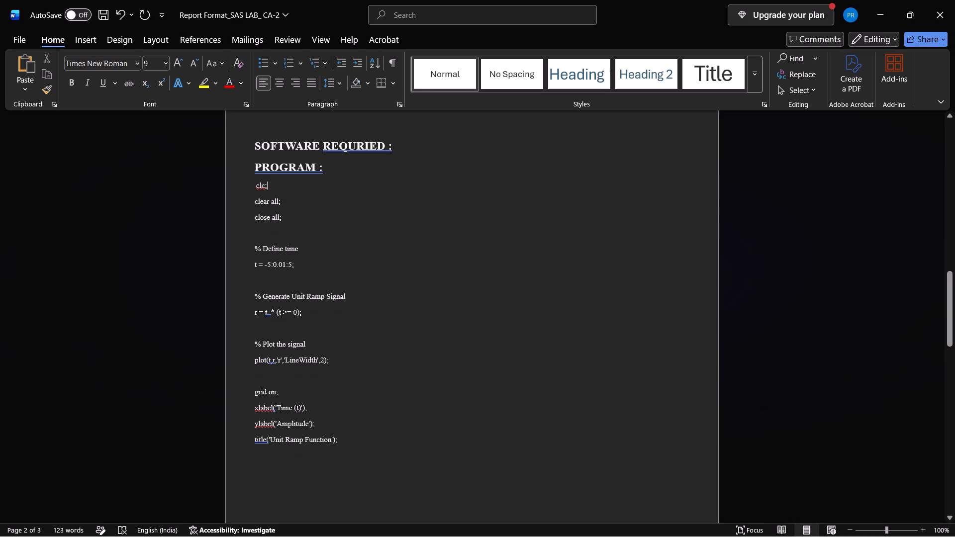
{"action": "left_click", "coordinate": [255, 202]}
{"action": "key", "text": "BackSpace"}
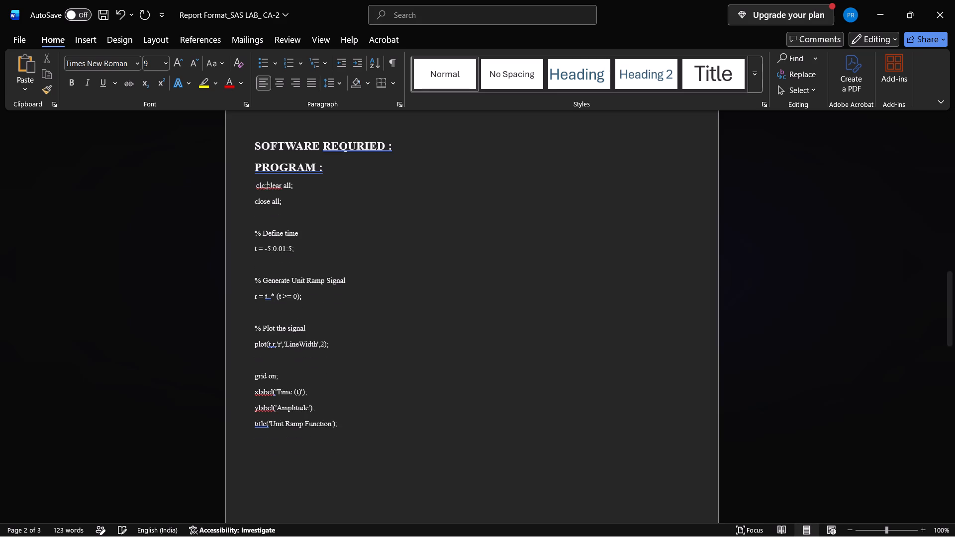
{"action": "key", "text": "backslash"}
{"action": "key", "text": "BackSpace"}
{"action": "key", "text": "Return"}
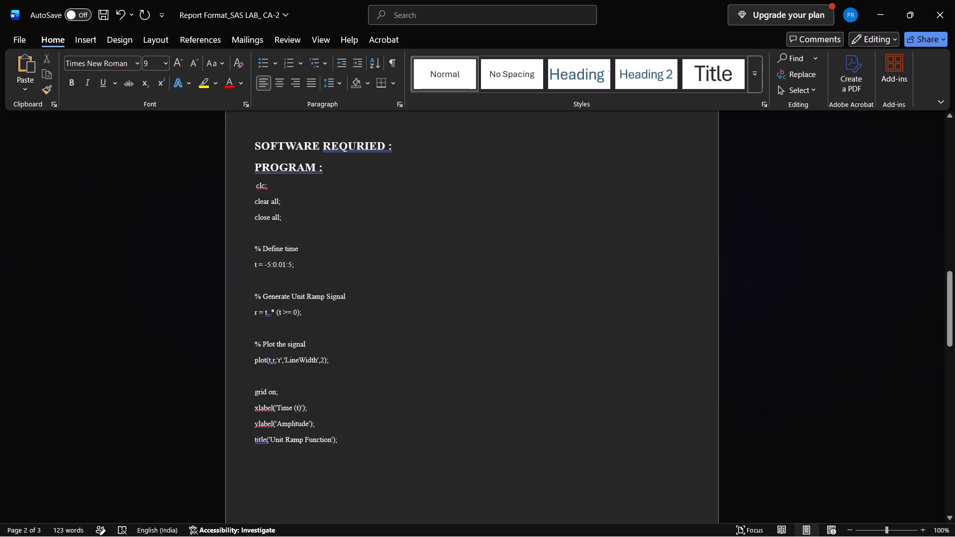
Remove the blank lines in the unit ramp code before grid on, the plot comment and the Generate Unit Ramp Signal comment.
{"action": "scroll", "coordinate": [277, 292], "scroll_direction": "down", "scroll_amount": 1}
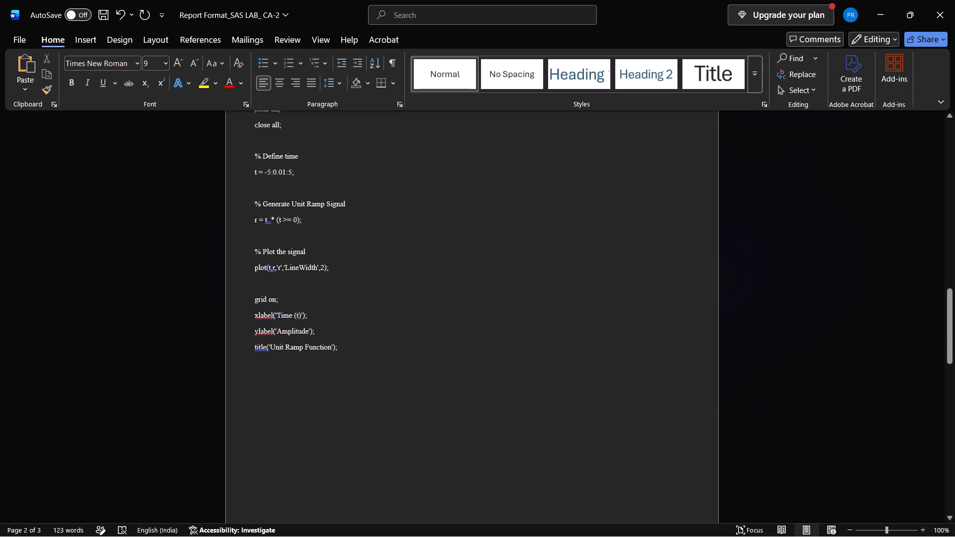
{"action": "scroll", "coordinate": [295, 248], "scroll_direction": "down", "scroll_amount": 1}
{"action": "left_click", "coordinate": [259, 237]}
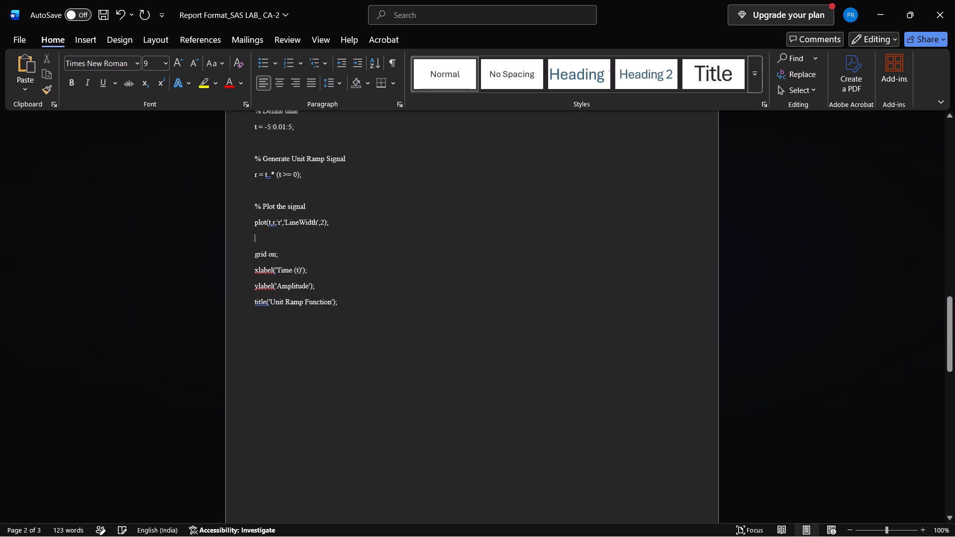
{"action": "key", "text": "BackSpace"}
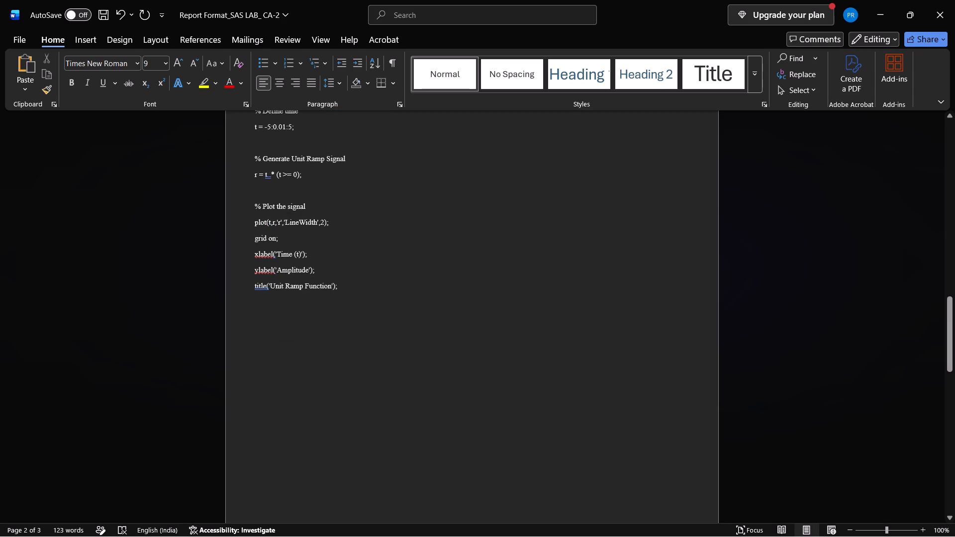
{"action": "left_click", "coordinate": [256, 186]}
{"action": "key", "text": "BackSpace"}
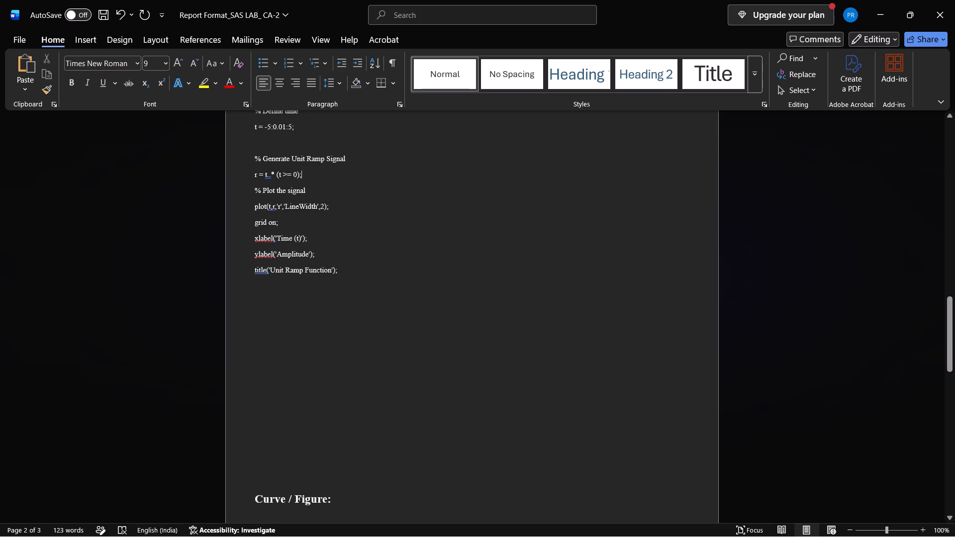
{"action": "left_click", "coordinate": [256, 148]}
{"action": "key", "text": "BackSpace"}
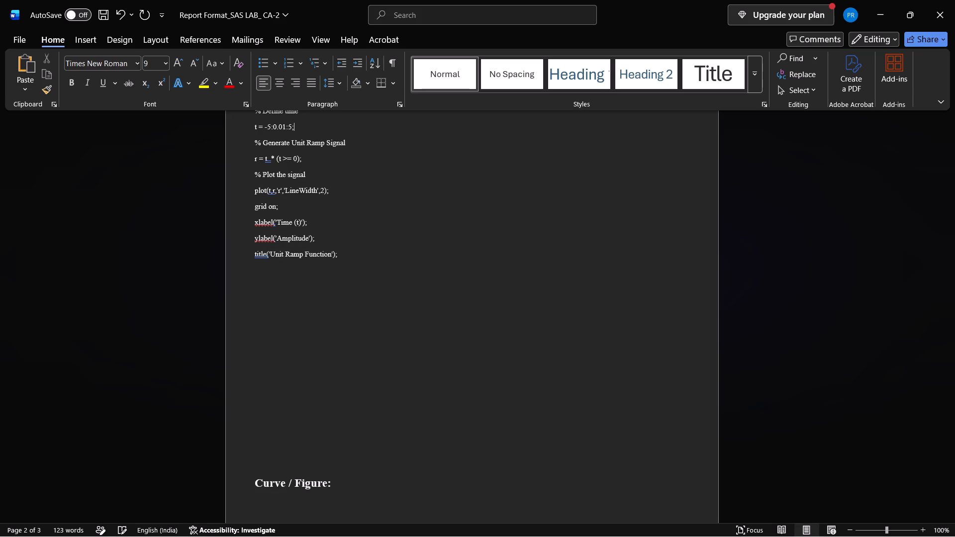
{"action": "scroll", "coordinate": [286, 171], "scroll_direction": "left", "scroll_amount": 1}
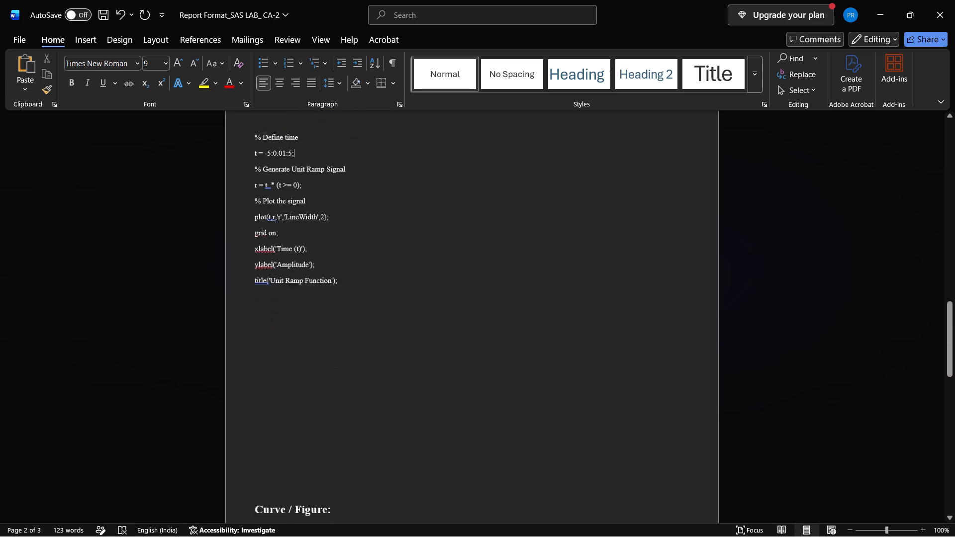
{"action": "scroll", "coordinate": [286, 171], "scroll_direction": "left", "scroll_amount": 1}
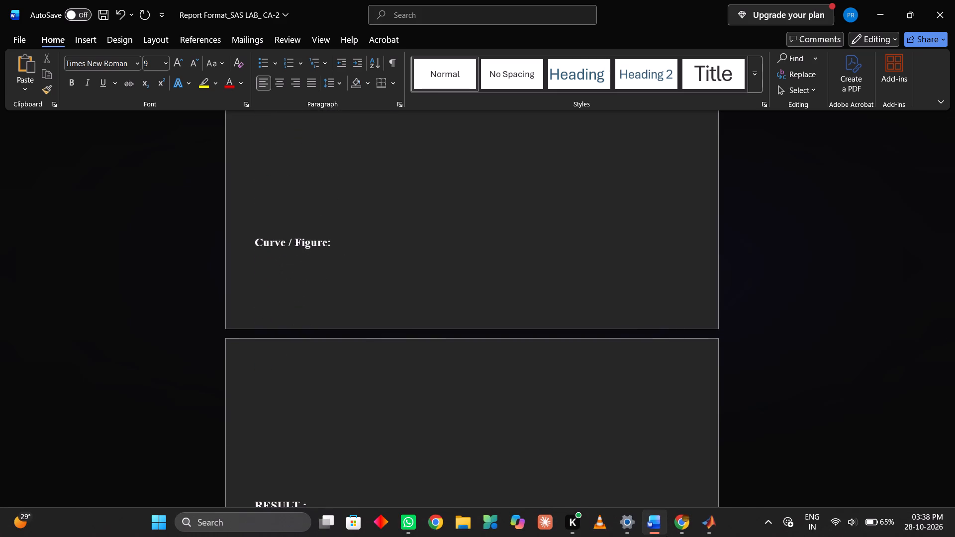
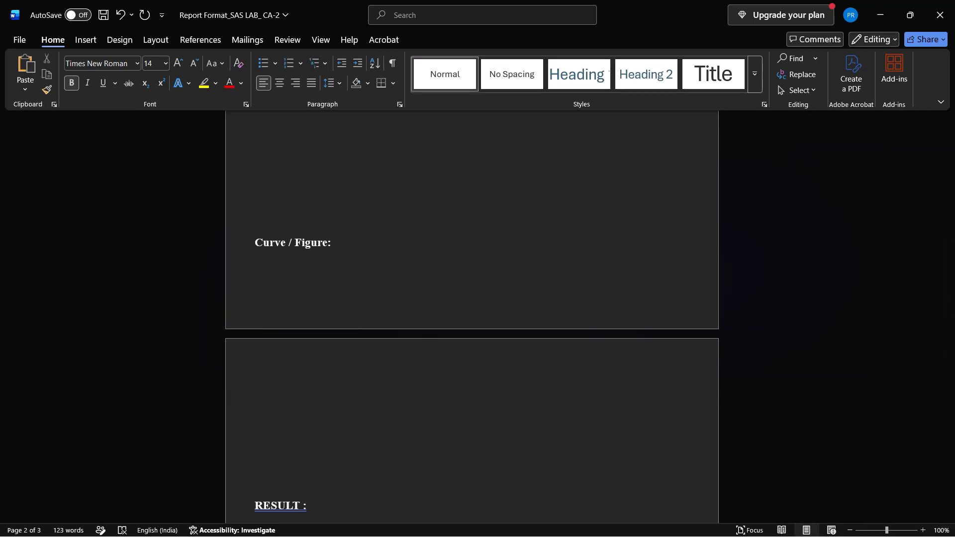
Add the label "Ramp function" directly after the Curve / Figure heading in the CA-2 report.
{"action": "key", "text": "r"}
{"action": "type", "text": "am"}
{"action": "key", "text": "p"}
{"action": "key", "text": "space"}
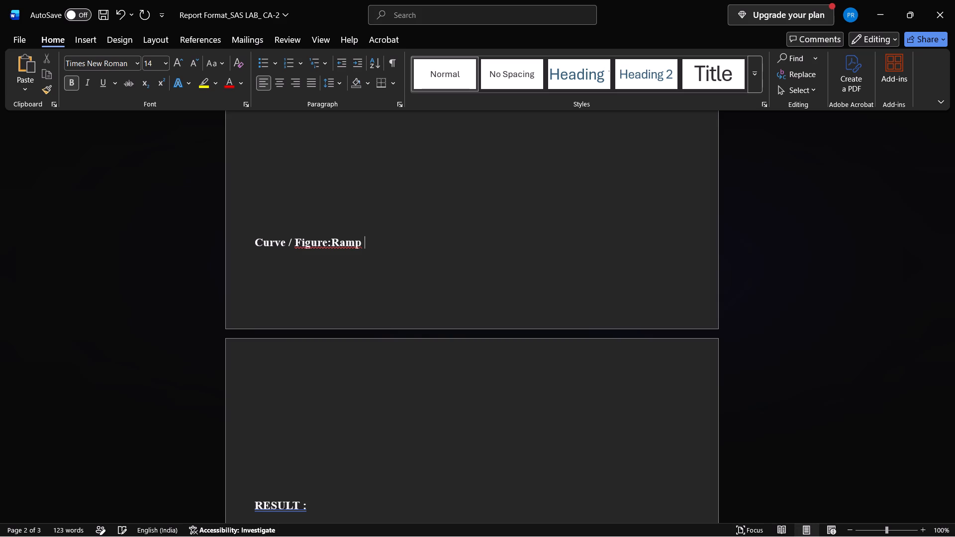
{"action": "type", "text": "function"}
{"action": "left_click", "coordinate": [331, 239]}
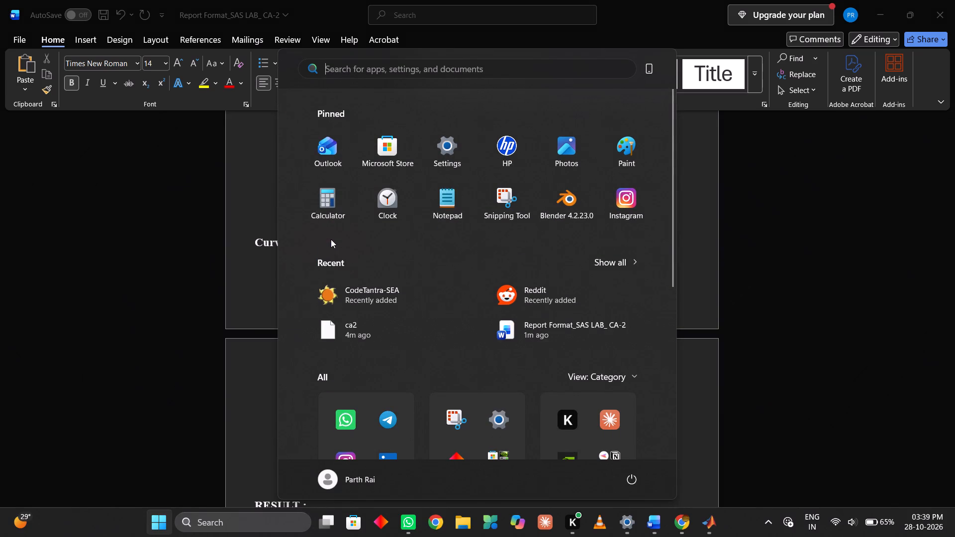
Paste the copied unit ramp plot on a new line beneath the "Curve / Figure: Ramp function" heading.
{"action": "left_click", "coordinate": [249, 204]}
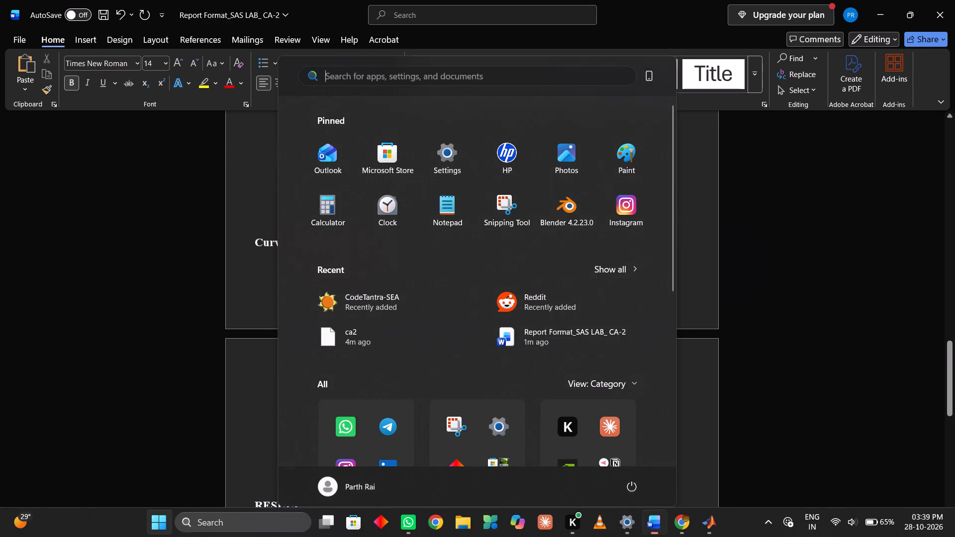
{"action": "key", "text": "space"}
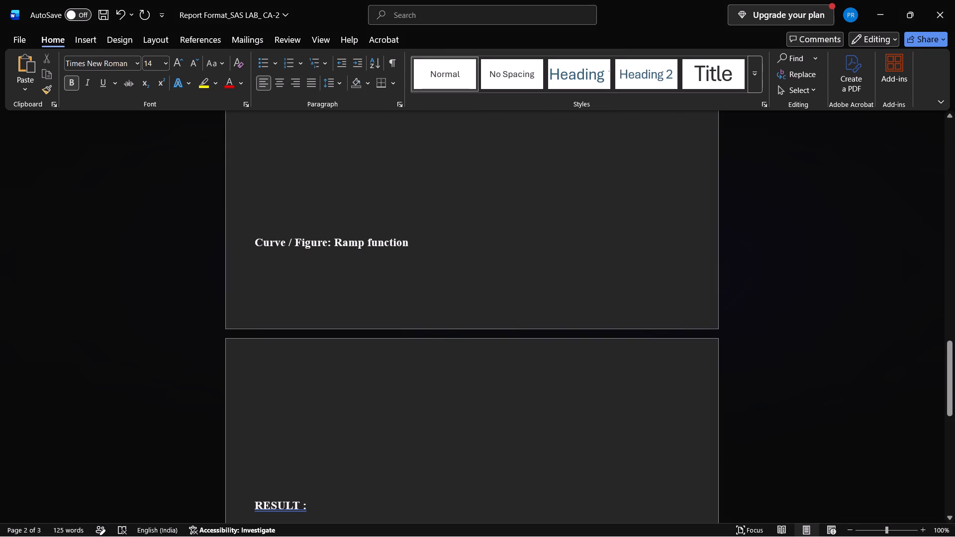
{"action": "left_click", "coordinate": [410, 250]}
{"action": "key", "text": "Return"}
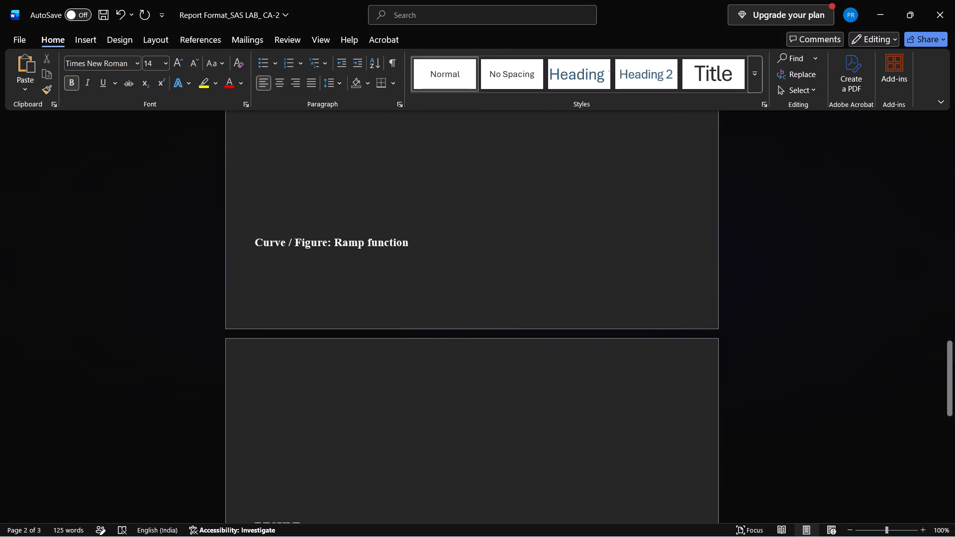
{"action": "key", "text": "ctrl+v"}
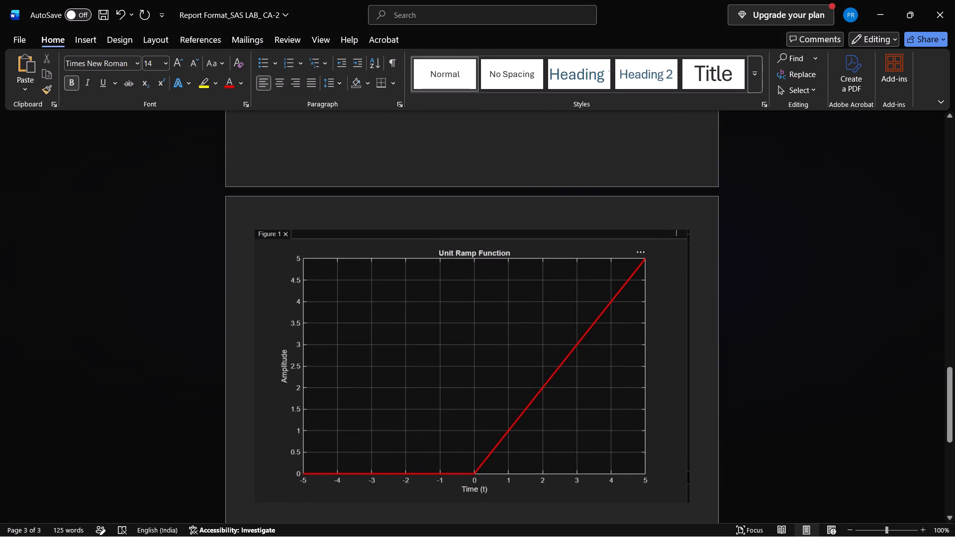
Split "Ramp function" off the "Curve / Figure:" heading with two line breaks so it sits directly above the plot.
{"action": "scroll", "coordinate": [407, 215], "scroll_direction": "up", "scroll_amount": 1}
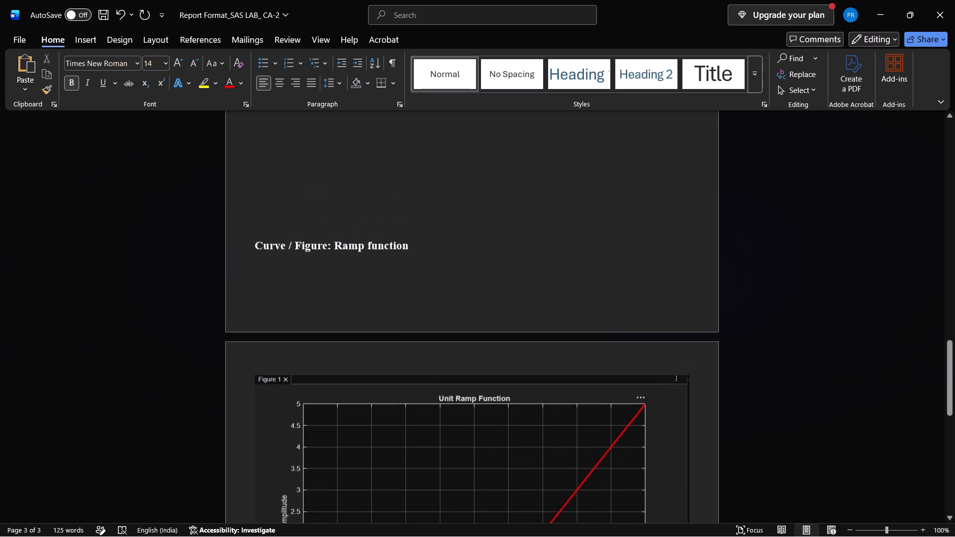
{"action": "scroll", "coordinate": [407, 215], "scroll_direction": "up", "scroll_amount": 1}
{"action": "left_click", "coordinate": [333, 242]}
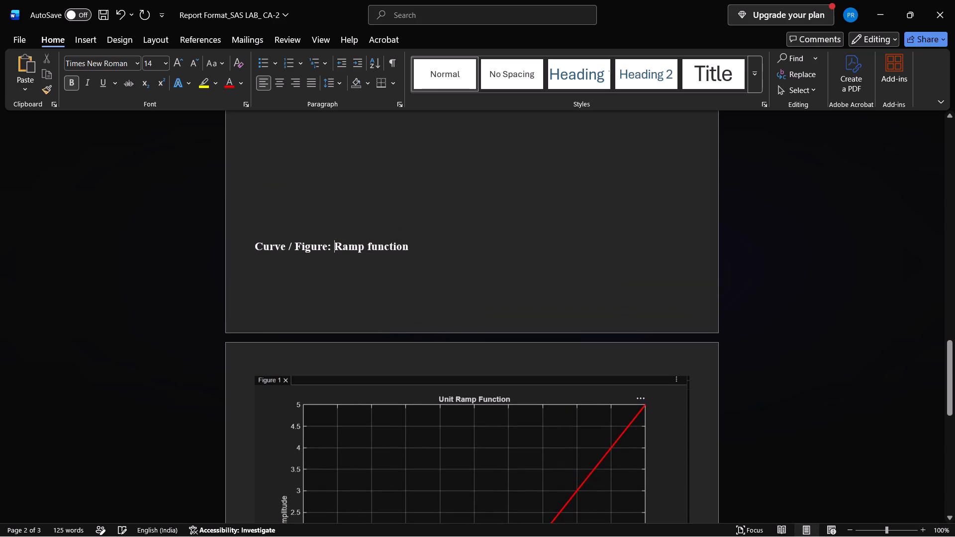
{"action": "key", "text": "Return"}
{"action": "key", "text": "Return"}
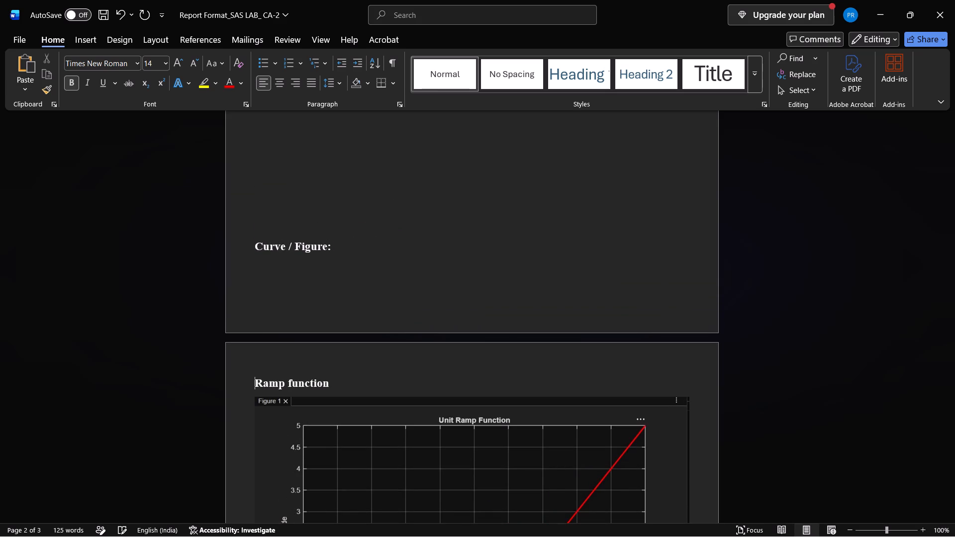
Shrink the unit ramp plot proportionally to slightly more than half of the page's text width.
{"action": "scroll", "coordinate": [333, 242], "scroll_direction": "down", "scroll_amount": 2}
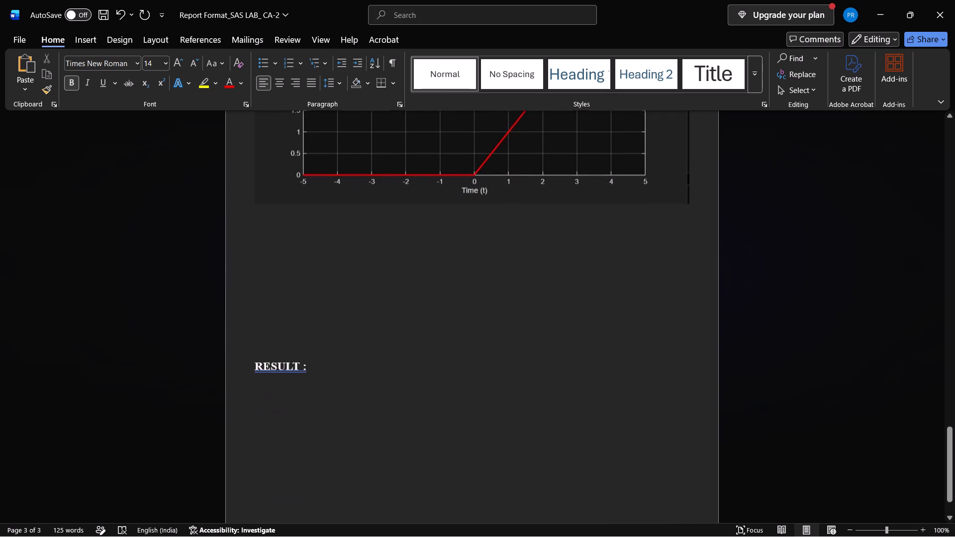
{"action": "scroll", "coordinate": [333, 242], "scroll_direction": "down", "scroll_amount": 2}
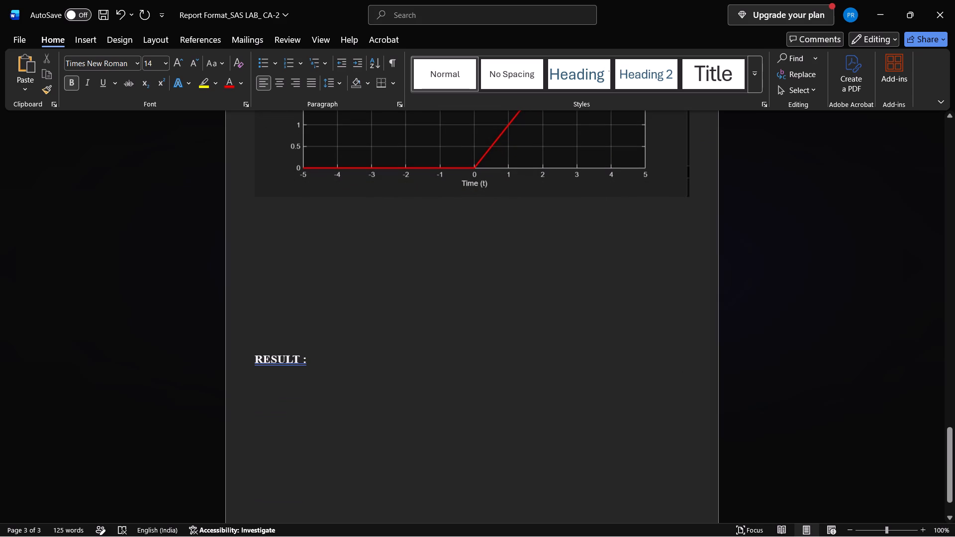
{"action": "scroll", "coordinate": [335, 168], "scroll_direction": "up", "scroll_amount": 3}
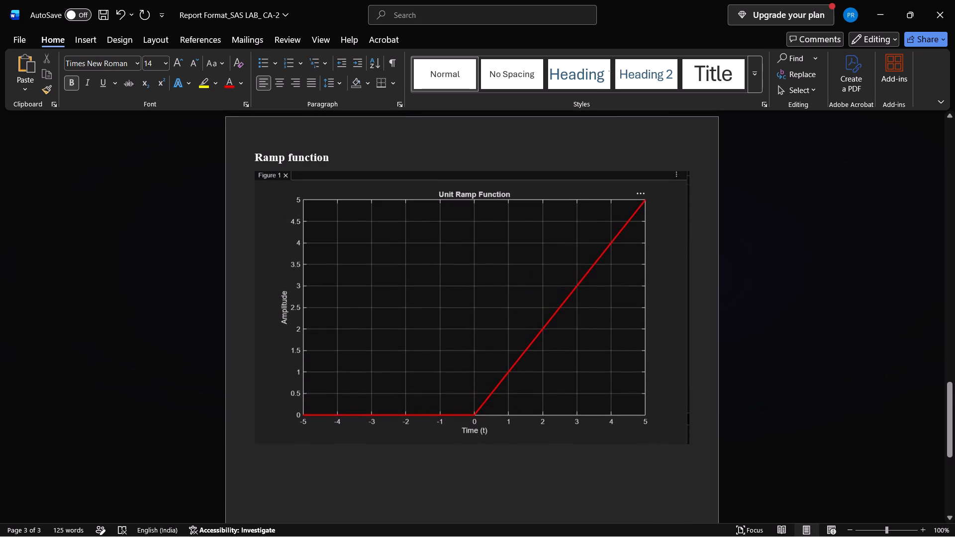
{"action": "left_click", "coordinate": [306, 204]}
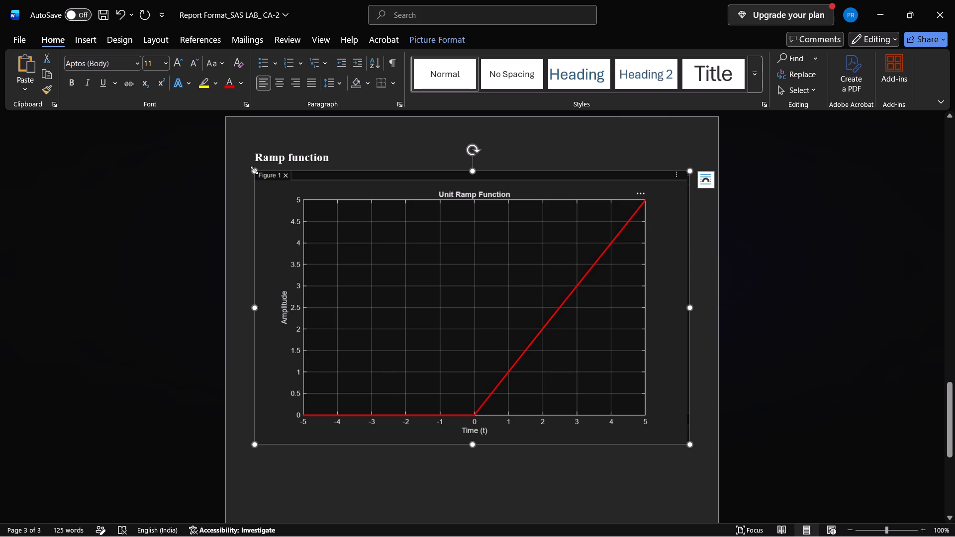
{"action": "left_click_drag", "start_coordinate": [254, 170], "coordinate": [389, 262]}
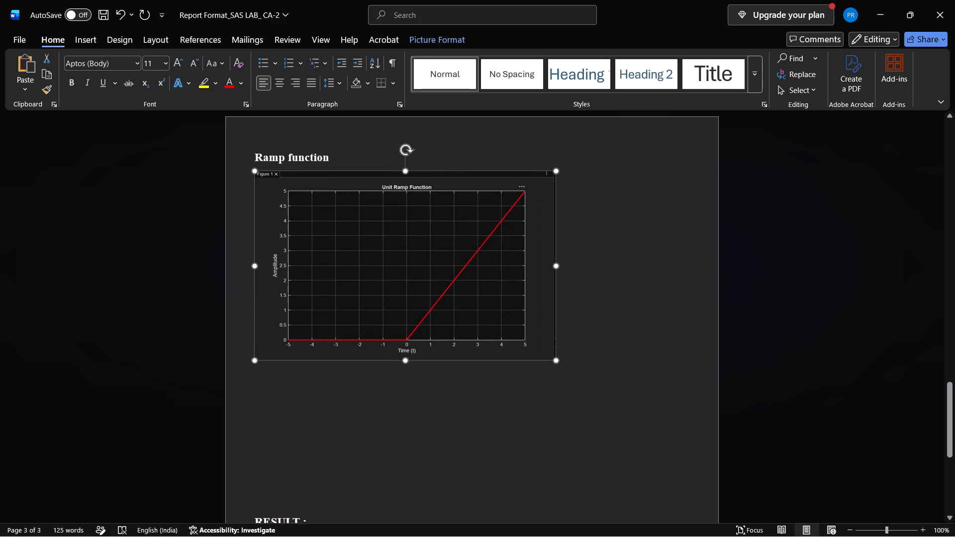
{"action": "left_click_drag", "start_coordinate": [389, 262], "coordinate": [430, 296]}
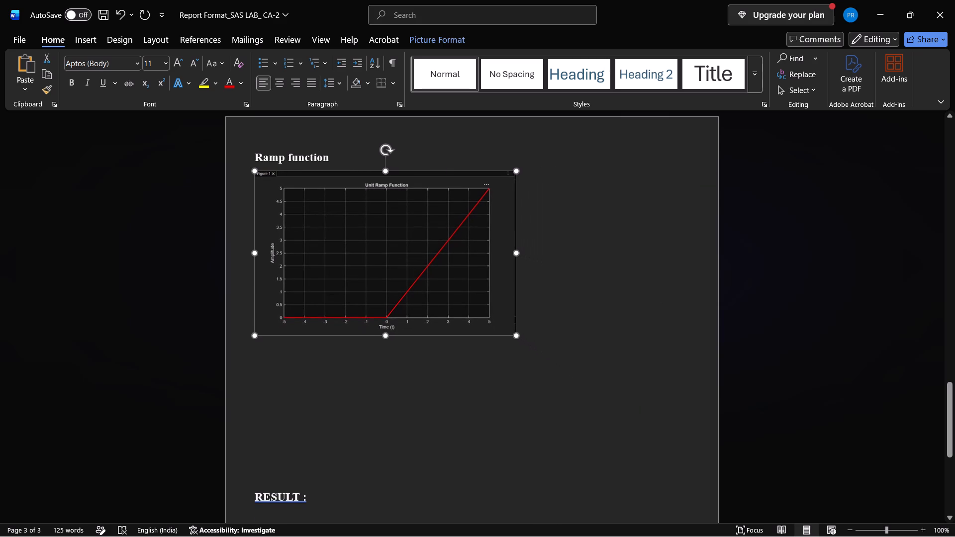
{"action": "left_click_drag", "start_coordinate": [430, 296], "coordinate": [434, 301]}
{"action": "left_click", "coordinate": [379, 366]}
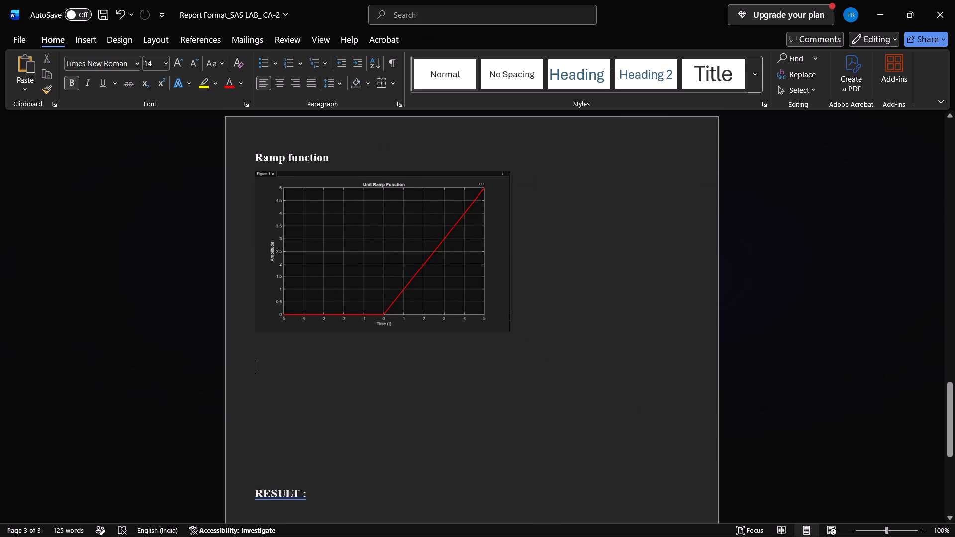
{"action": "left_click", "coordinate": [273, 224]}
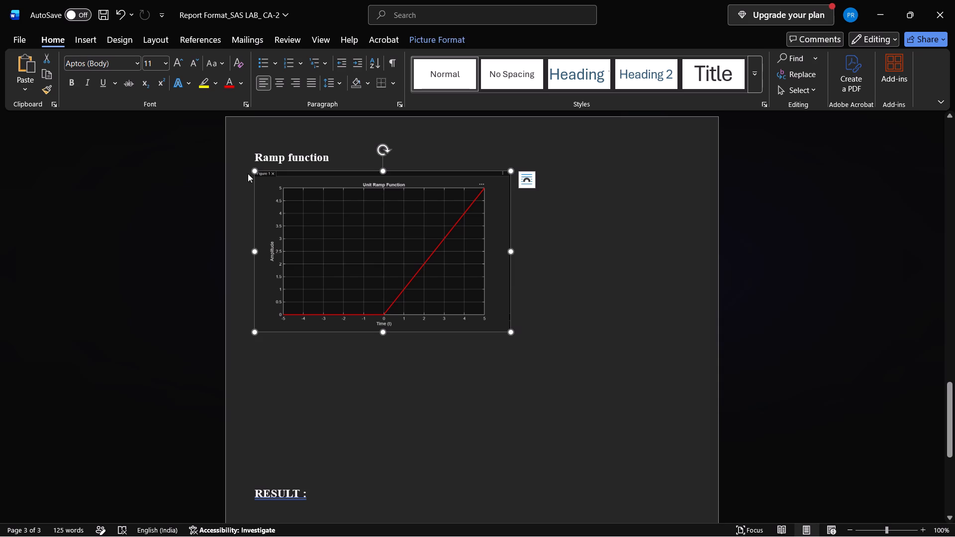
{"action": "left_click_drag", "start_coordinate": [255, 169], "coordinate": [291, 202]}
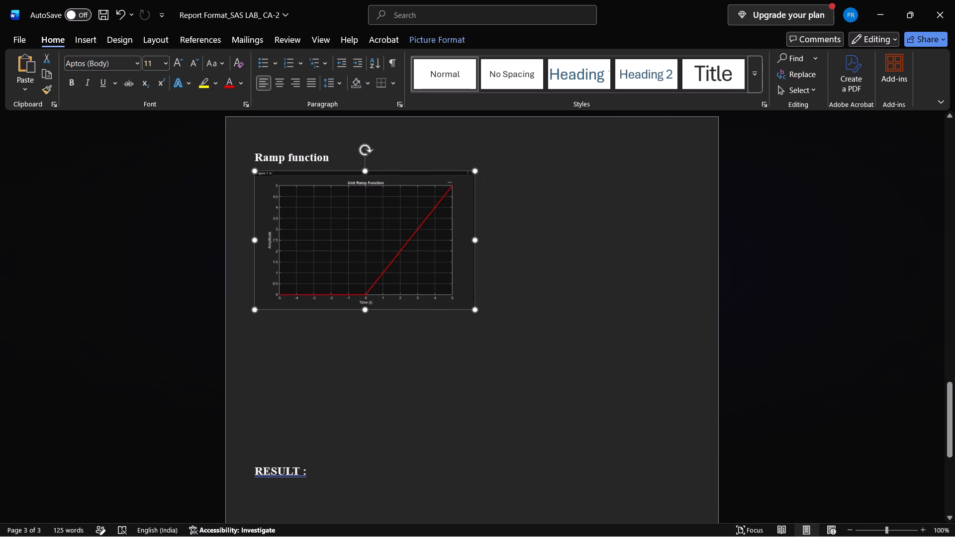
{"action": "left_click_drag", "start_coordinate": [291, 202], "coordinate": [276, 199]}
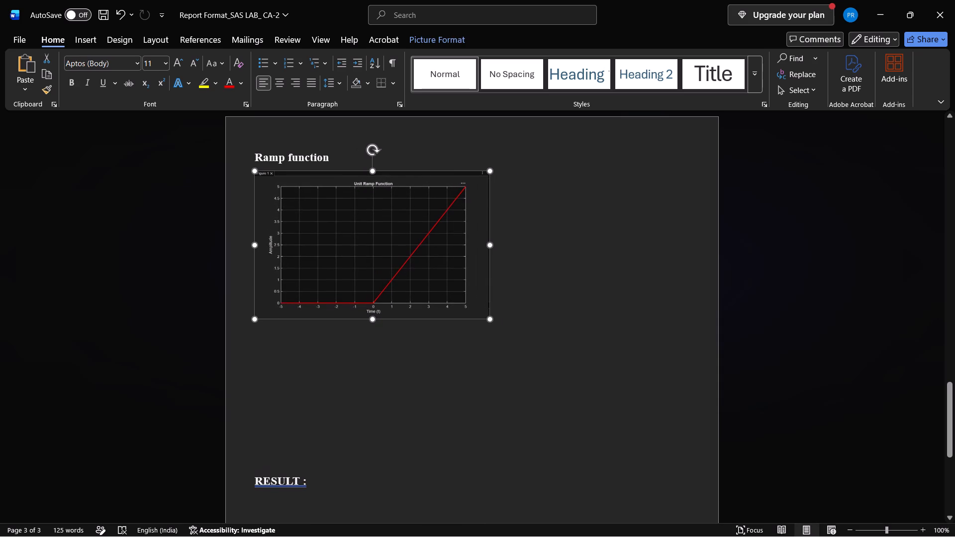
{"action": "left_click", "coordinate": [453, 389]}
Add the subheading "Ramp function :-" on its own line between the PROGRAM heading and the clc line.
{"action": "scroll", "coordinate": [453, 389], "scroll_direction": "up", "scroll_amount": 3}
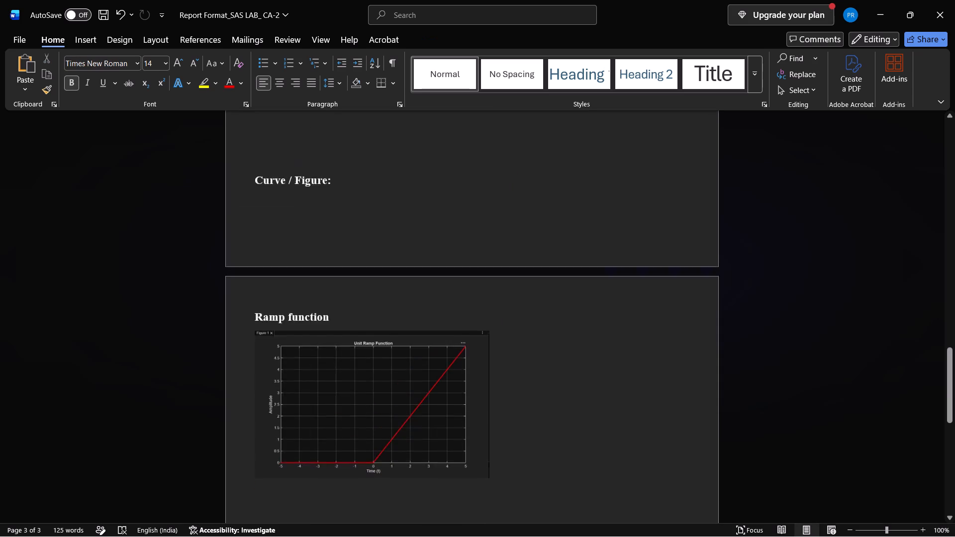
{"action": "scroll", "coordinate": [453, 389], "scroll_direction": "up", "scroll_amount": 4}
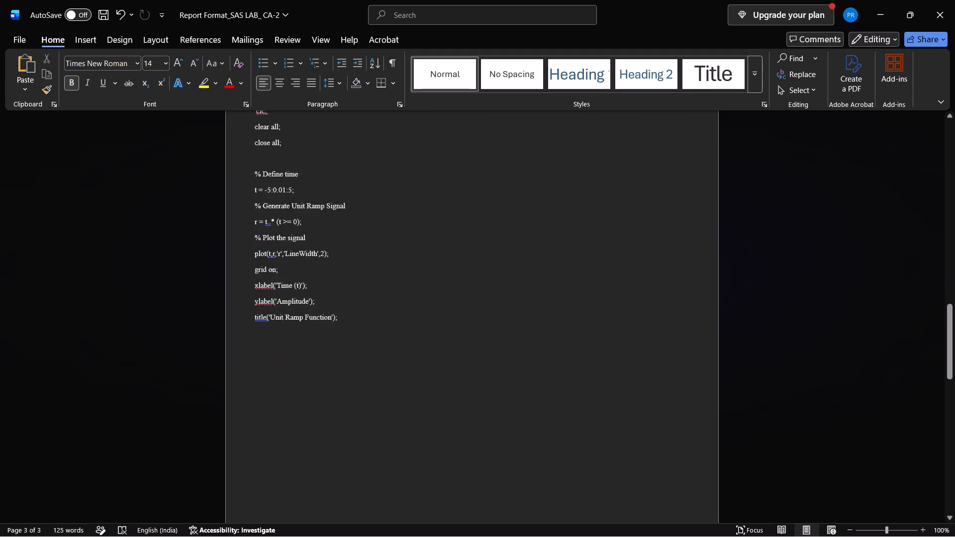
{"action": "scroll", "coordinate": [453, 389], "scroll_direction": "up", "scroll_amount": 1}
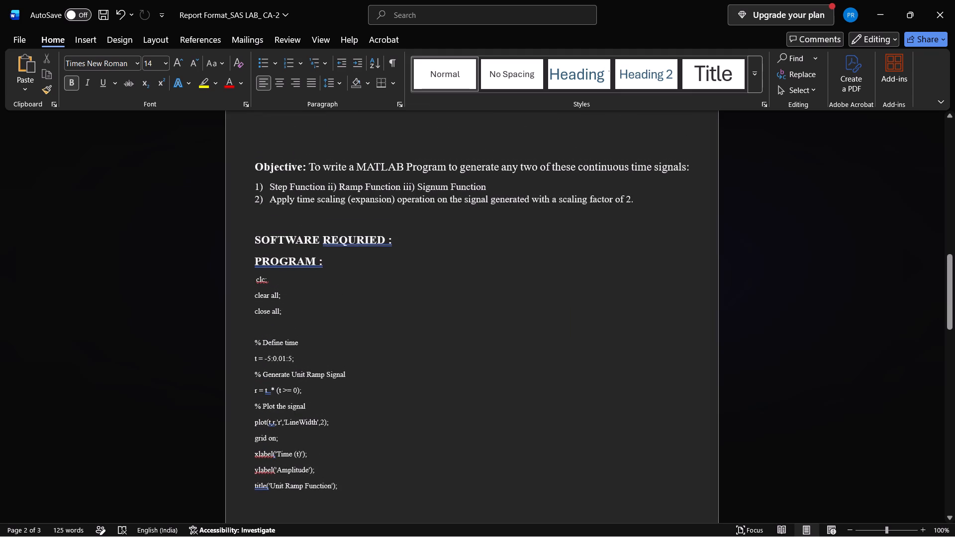
{"action": "left_click", "coordinate": [329, 262]}
{"action": "key", "text": "Return"}
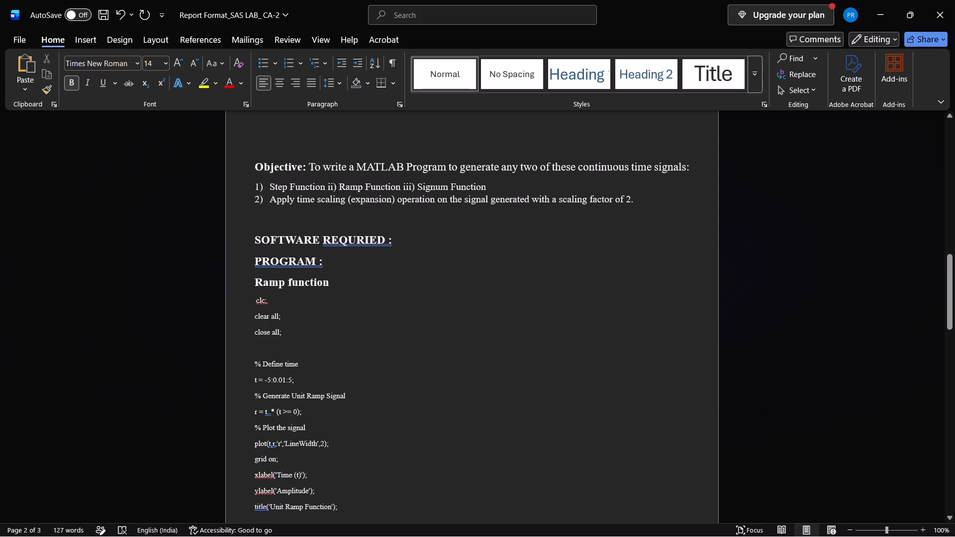
{"action": "key", "text": "space"}
{"action": "type", "text": ":"}
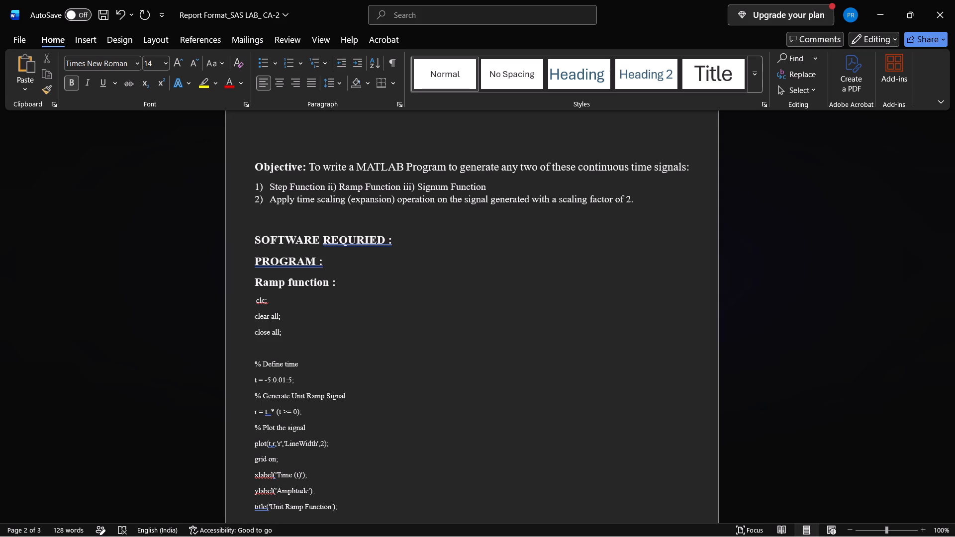
{"action": "key", "text": "minus"}
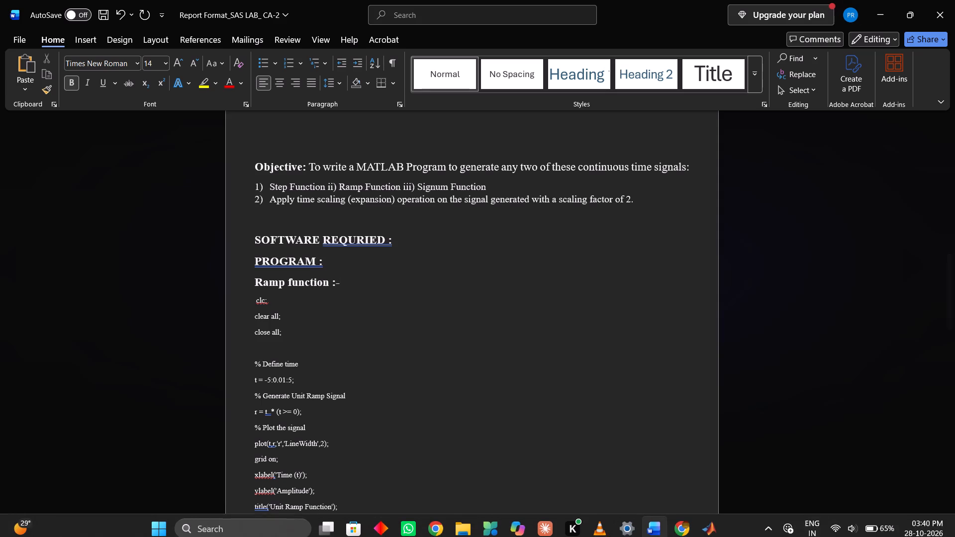
Switch to MATLAB and delete all of the unit ramp code from the ca2.m script.
{"action": "left_click", "coordinate": [706, 533]}
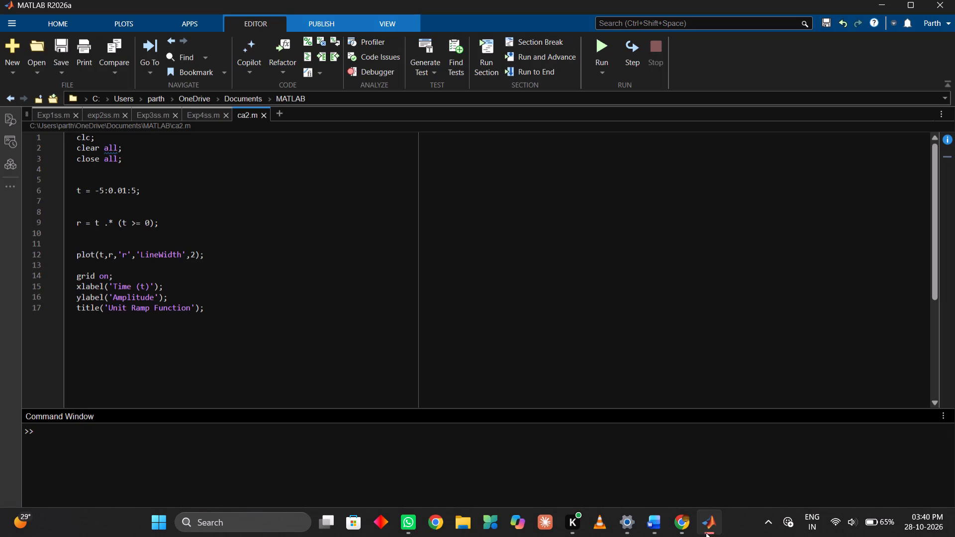
{"action": "left_click_drag", "start_coordinate": [256, 322], "coordinate": [54, 140]}
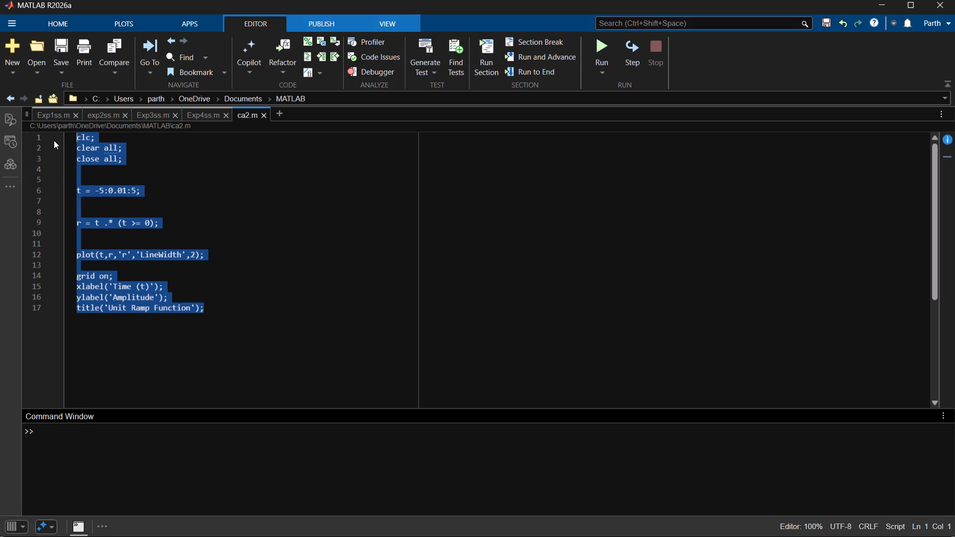
{"action": "left_click_drag", "start_coordinate": [54, 140], "coordinate": [56, 136]}
{"action": "key", "text": "BackSpace"}
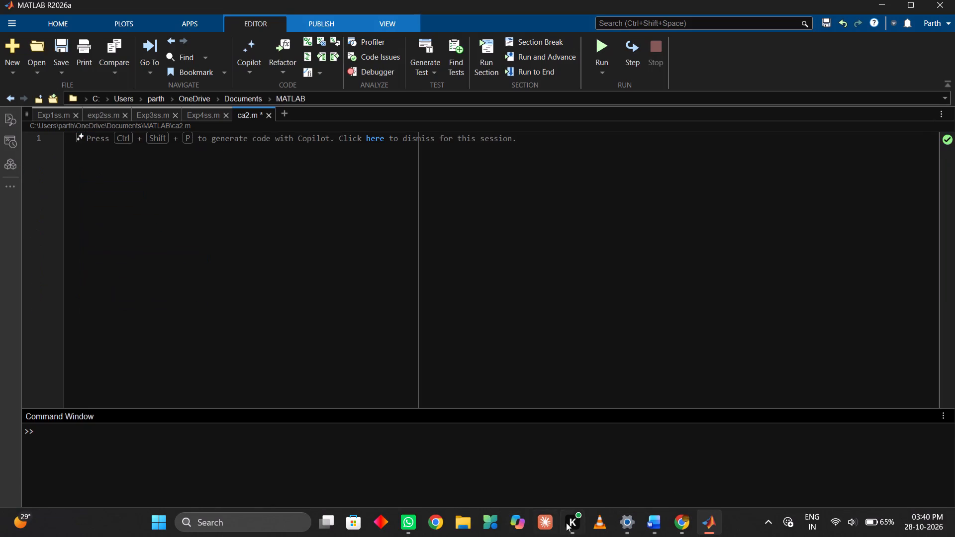
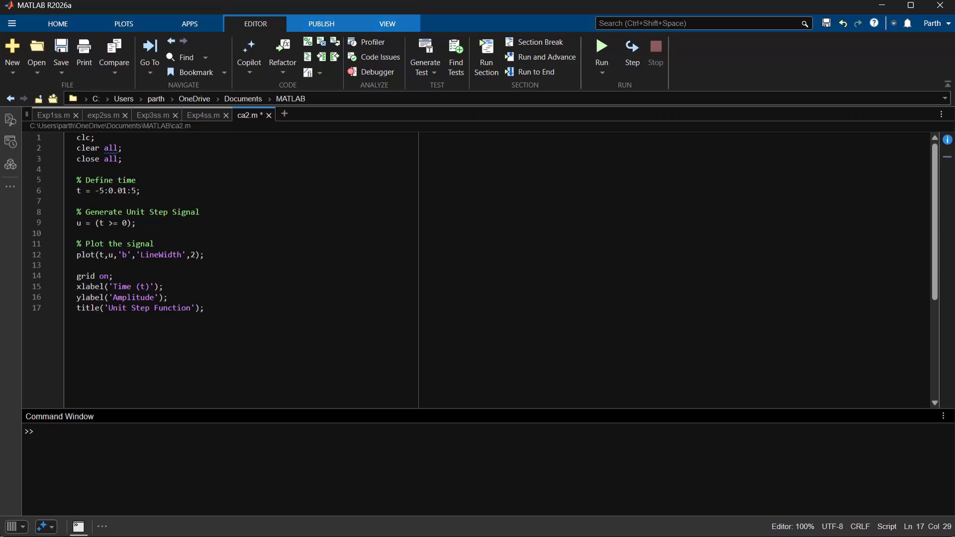
Delete the three comment lines "% Generate Unit Step Signal", "% Define time" and "% Plot the signal" from the ca2.m script.
{"action": "left_click_drag", "start_coordinate": [200, 209], "coordinate": [133, 205]}
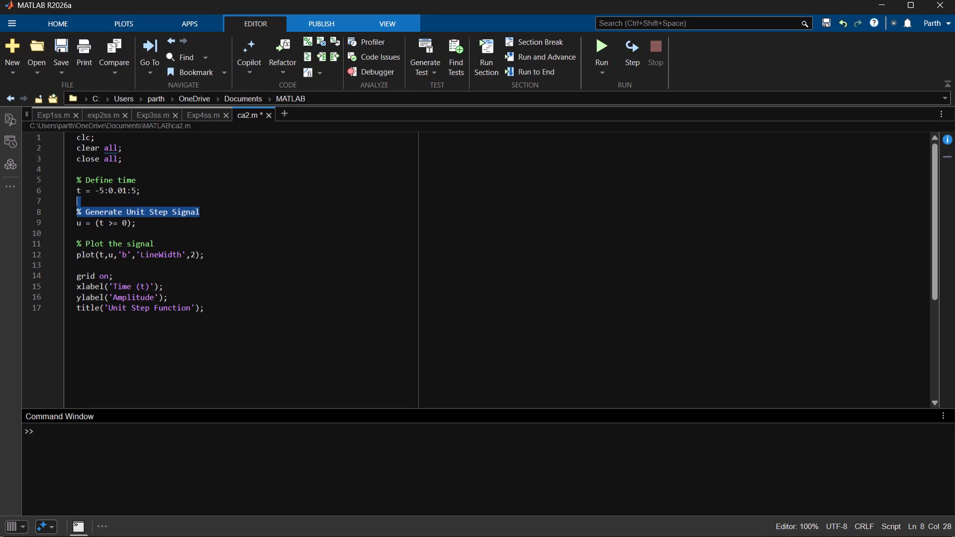
{"action": "left_click_drag", "start_coordinate": [133, 205], "coordinate": [84, 205]}
{"action": "key", "text": "BackSpace"}
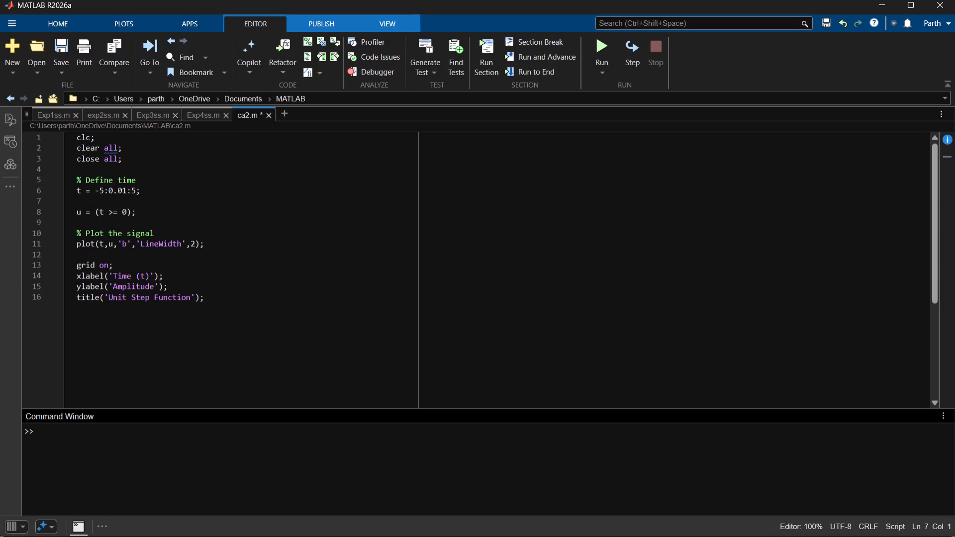
{"action": "left_click_drag", "start_coordinate": [76, 179], "coordinate": [103, 179]}
{"action": "left_click_drag", "start_coordinate": [103, 179], "coordinate": [137, 179]}
{"action": "key", "text": "BackSpace"}
{"action": "key", "text": "BackSpace"}
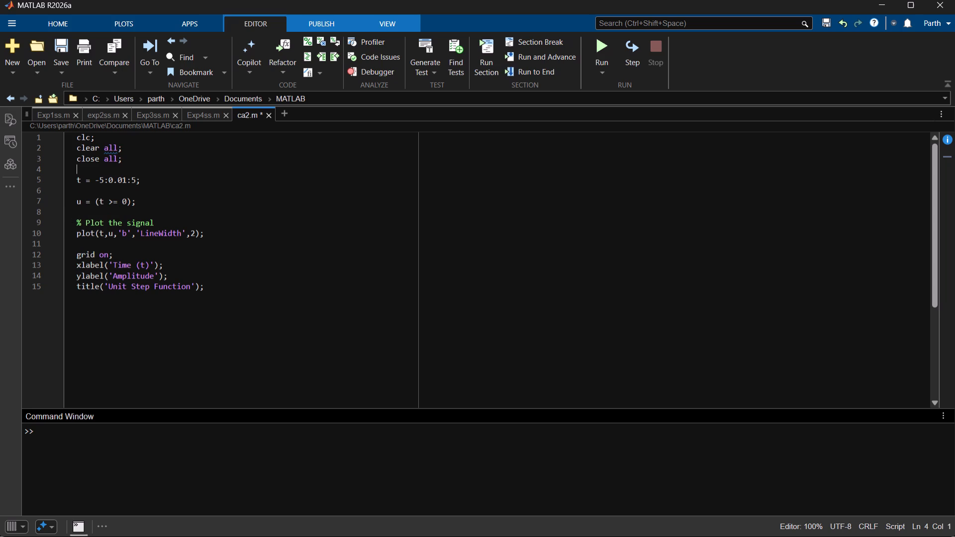
{"action": "left_click_drag", "start_coordinate": [77, 220], "coordinate": [157, 220]}
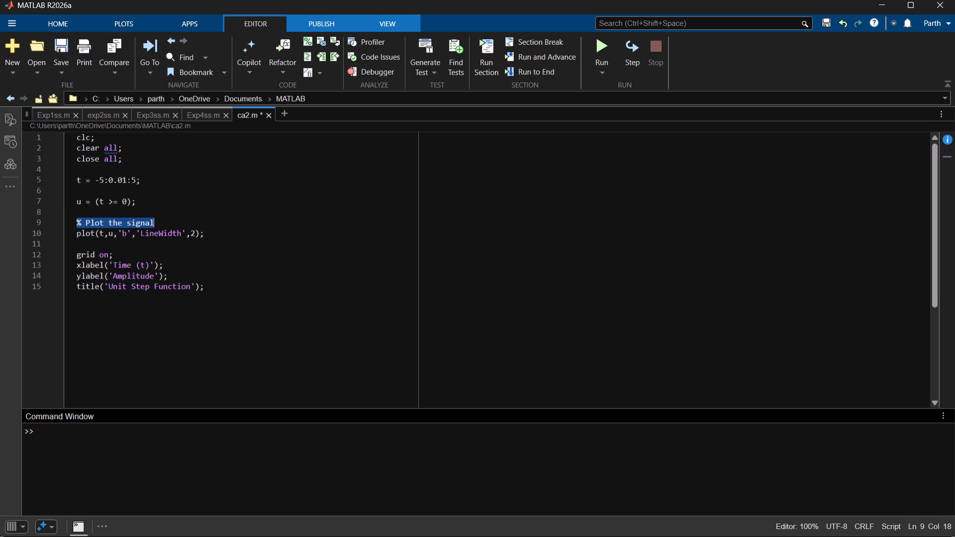
{"action": "left_click_drag", "start_coordinate": [157, 220], "coordinate": [158, 220]}
{"action": "key", "text": "BackSpace"}
{"action": "key", "text": "BackSpace"}
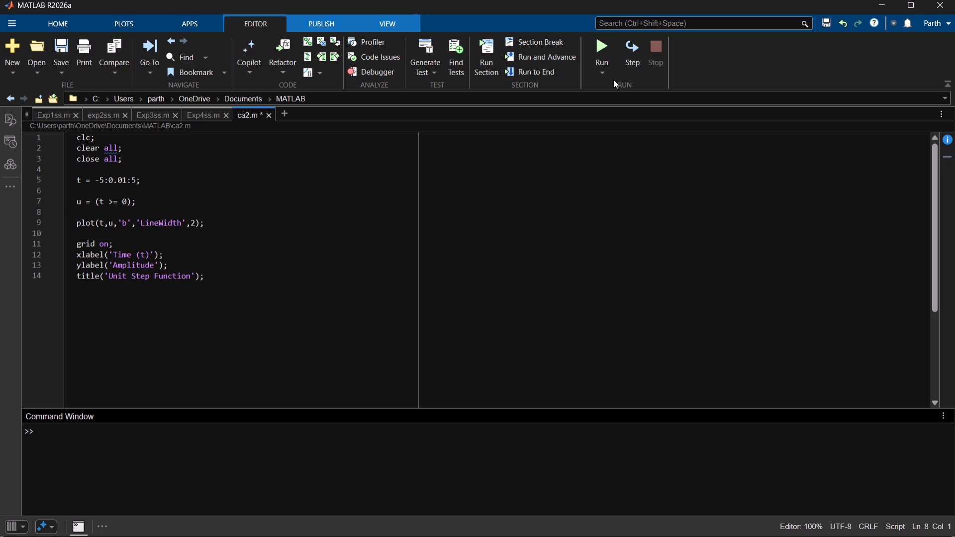
Run the ca2.m script and capture a screen snip of the whole Unit Step Function plot, including title and axis labels.
{"action": "left_click", "coordinate": [601, 48]}
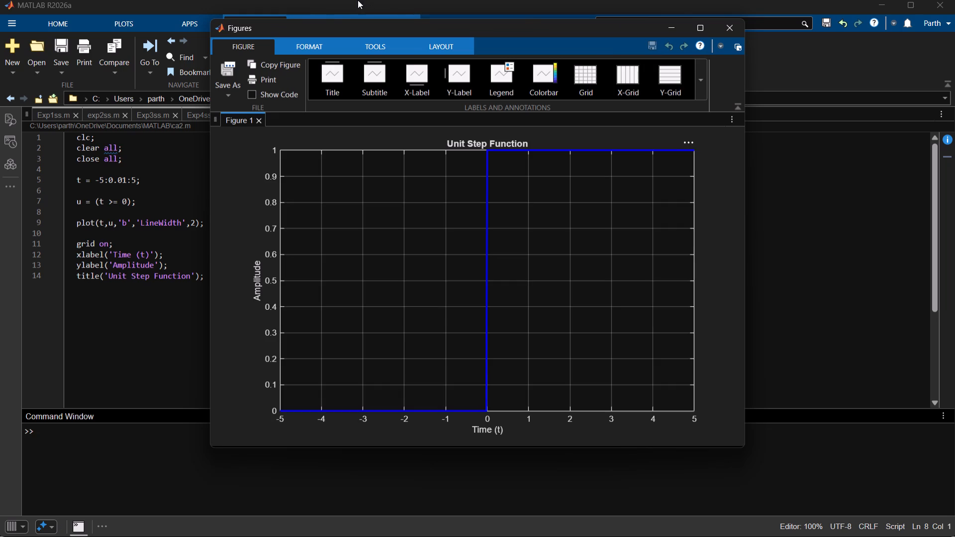
{"action": "key", "text": "Print"}
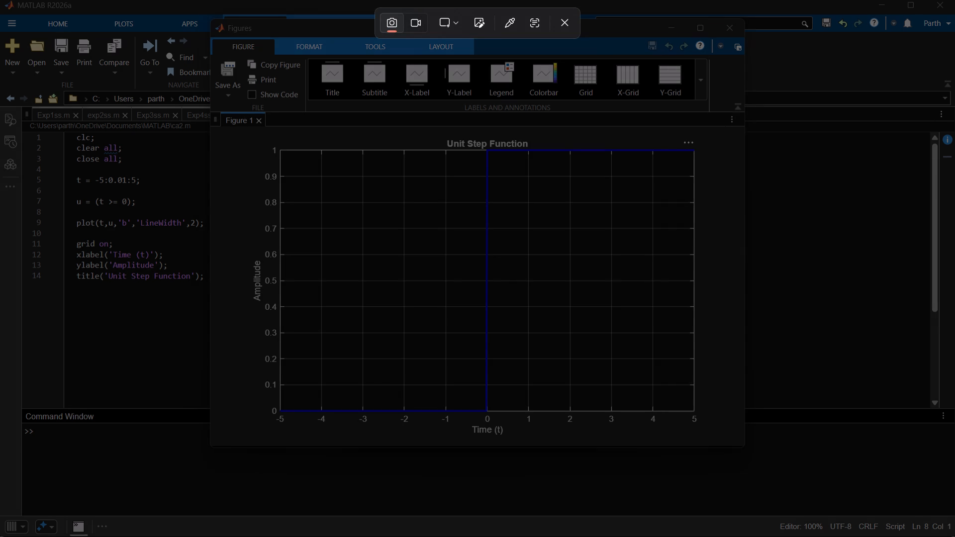
{"action": "left_click_drag", "start_coordinate": [245, 139], "coordinate": [714, 321]}
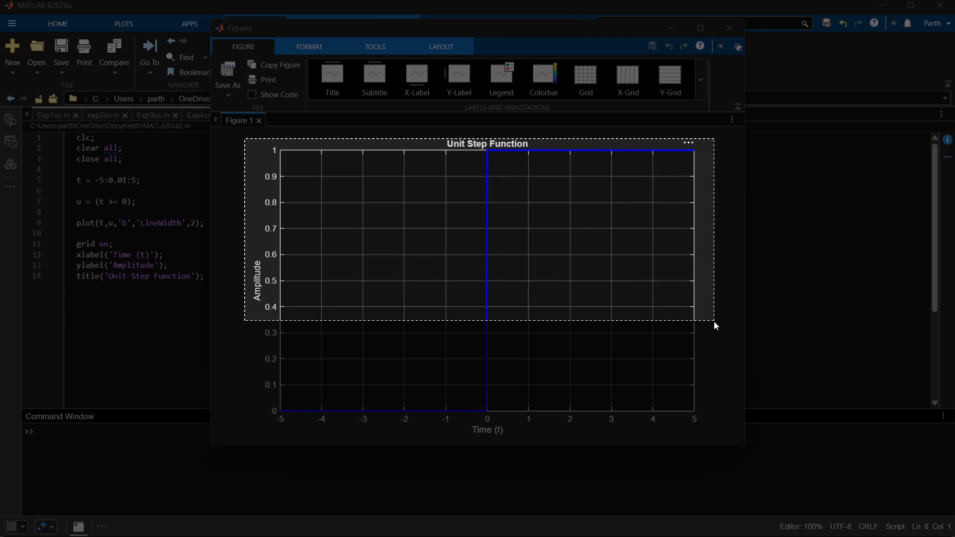
{"action": "left_click_drag", "start_coordinate": [714, 321], "coordinate": [724, 436]}
{"action": "scroll", "coordinate": [711, 365], "scroll_direction": "up", "scroll_amount": 1}
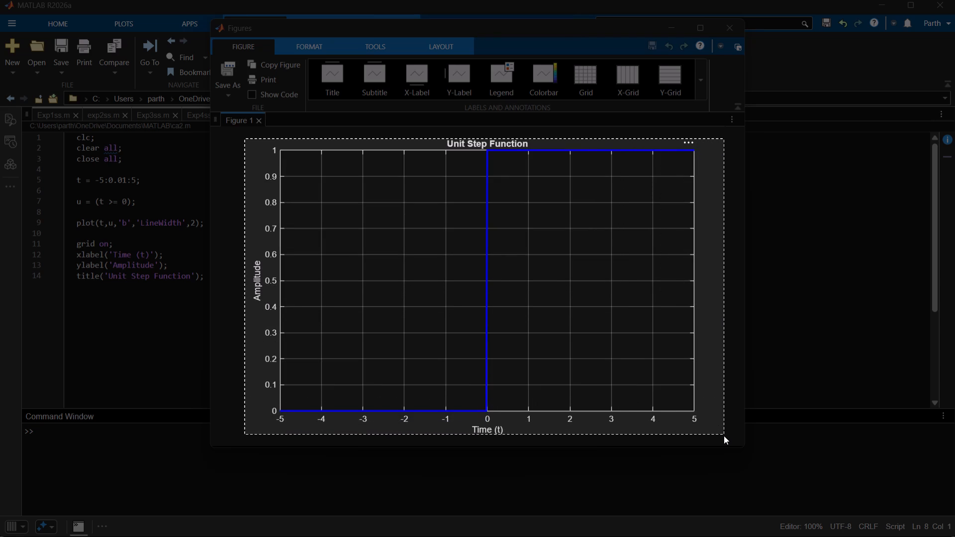
{"action": "scroll", "coordinate": [724, 436], "scroll_direction": "up", "scroll_amount": 1}
{"action": "left_click_drag", "start_coordinate": [724, 436], "coordinate": [722, 435]}
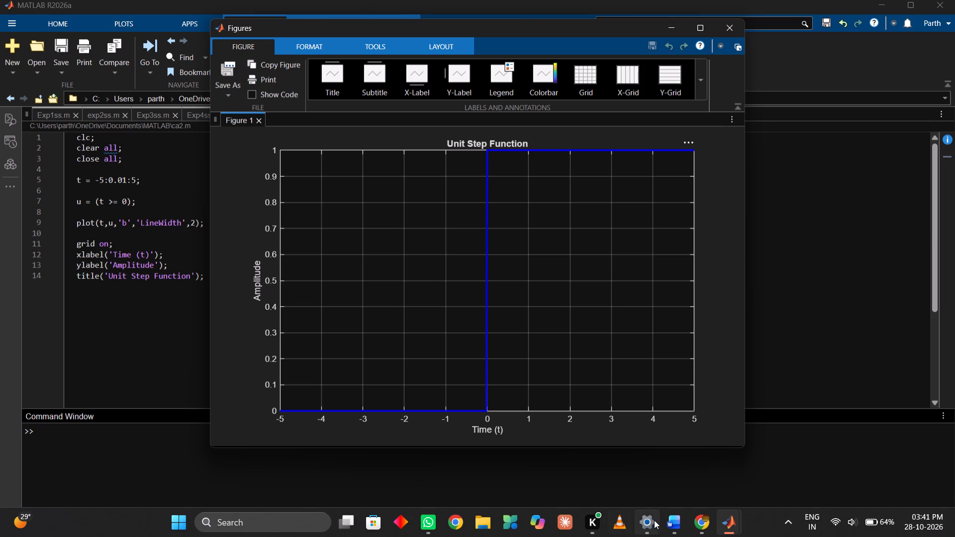
Switch to the Word report and add the heading "Unit Function" on a new line below the ramp plot.
{"action": "left_click", "coordinate": [666, 519]}
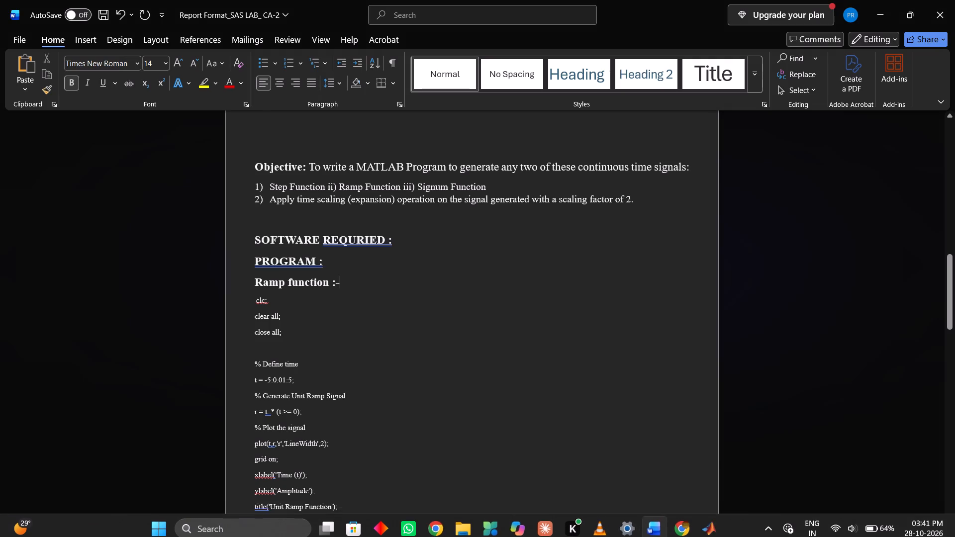
{"action": "scroll", "coordinate": [393, 356], "scroll_direction": "down", "scroll_amount": 7}
{"action": "scroll", "coordinate": [393, 356], "scroll_direction": "up", "scroll_amount": 3}
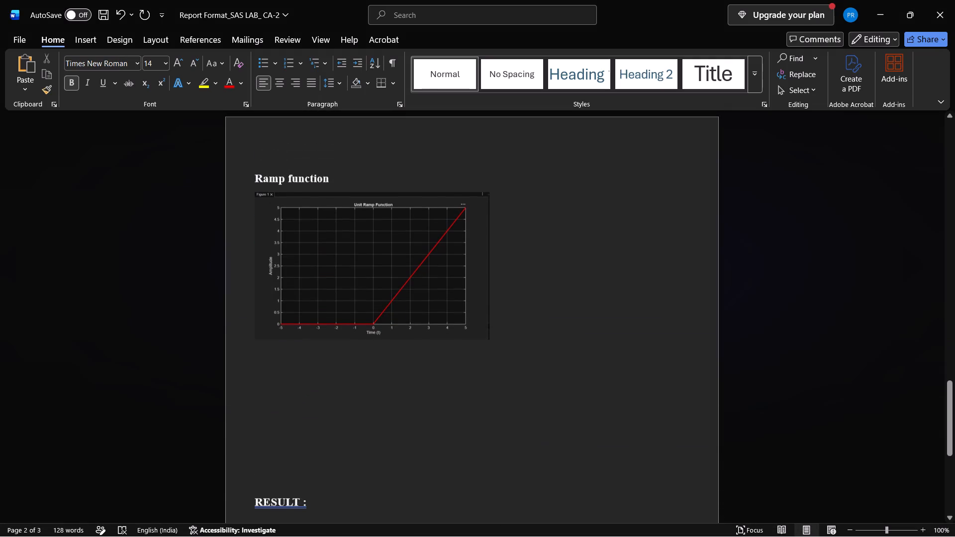
{"action": "left_click", "coordinate": [574, 268]}
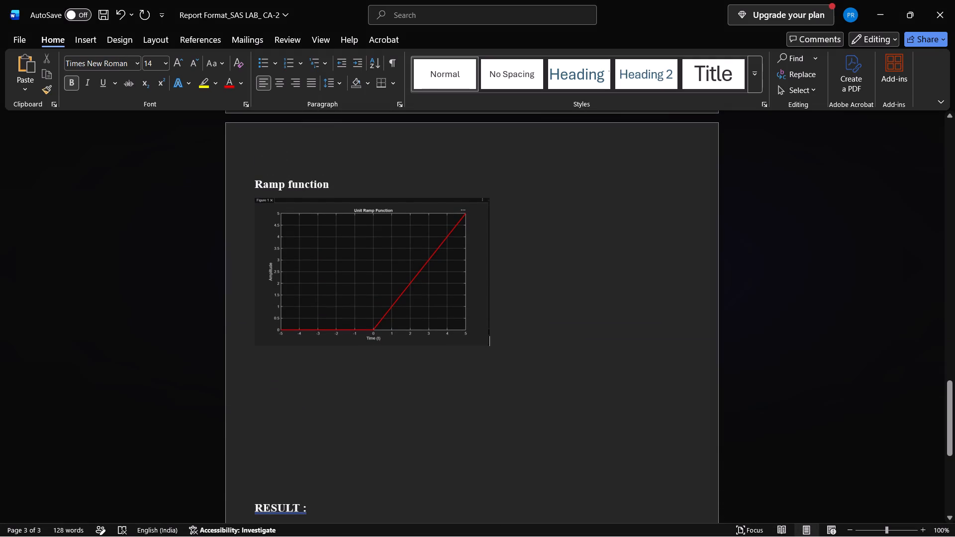
{"action": "key", "text": "Return"}
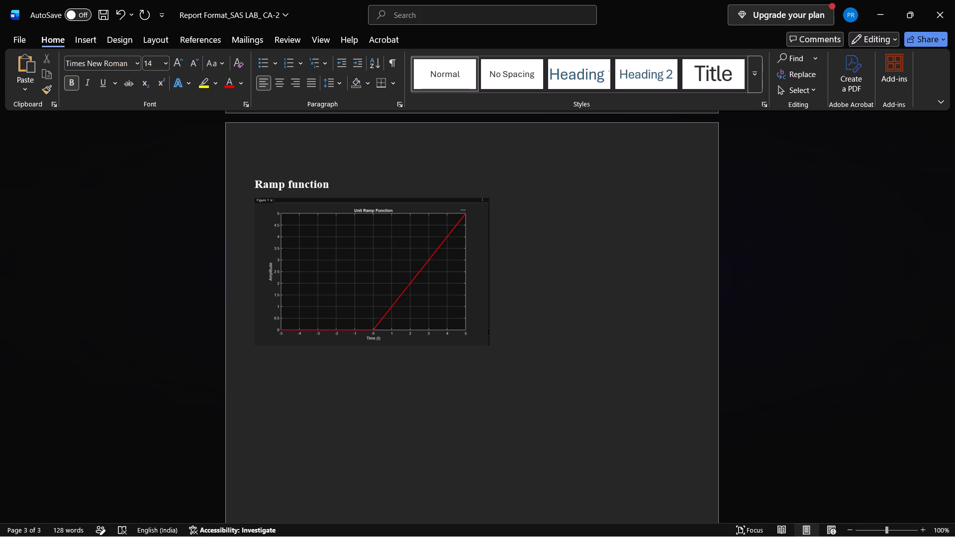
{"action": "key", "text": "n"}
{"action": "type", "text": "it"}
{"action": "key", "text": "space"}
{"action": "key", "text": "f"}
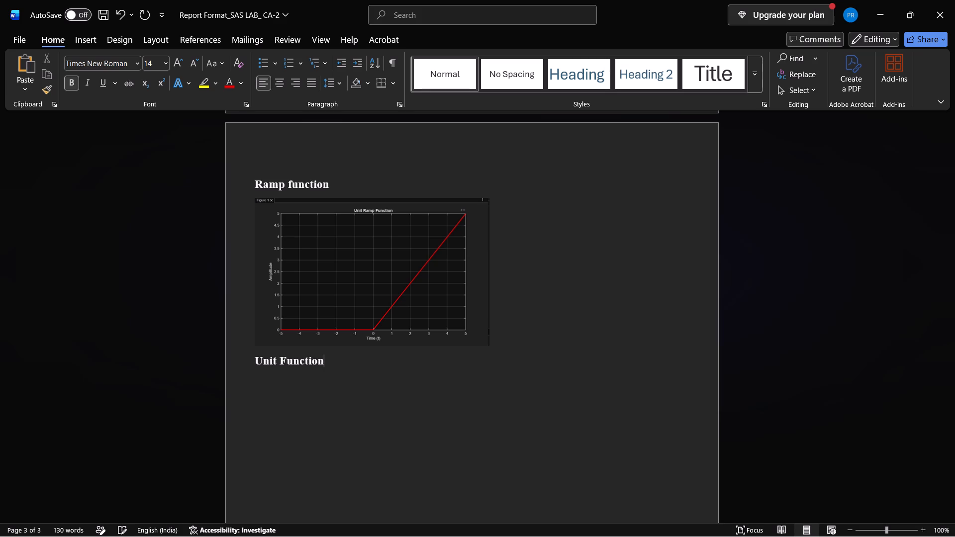
Paste the captured unit step plot below the "Unit Function" heading and shrink it proportionally to about the ramp plot's width.
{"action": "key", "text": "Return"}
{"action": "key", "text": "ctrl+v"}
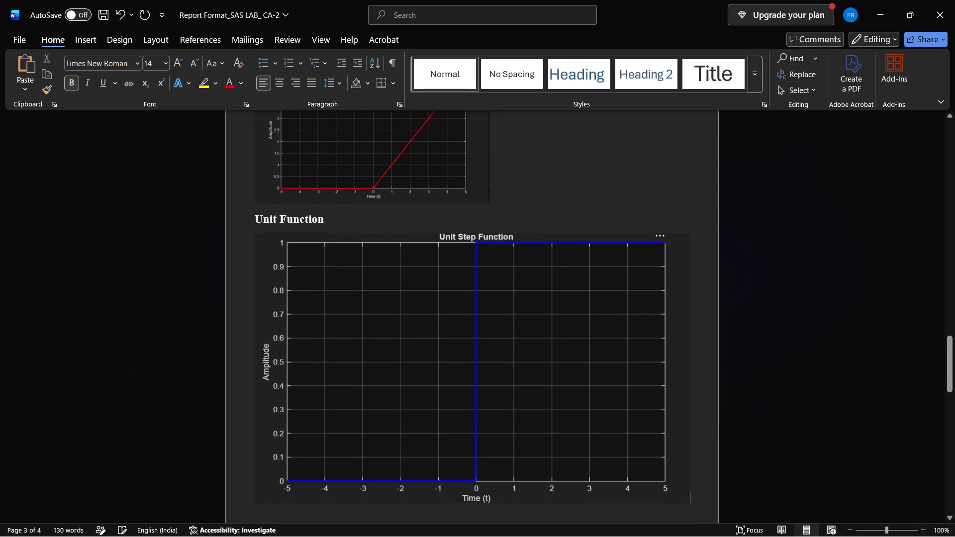
{"action": "left_click", "coordinate": [682, 238]}
{"action": "left_click_drag", "start_coordinate": [691, 231], "coordinate": [638, 239]}
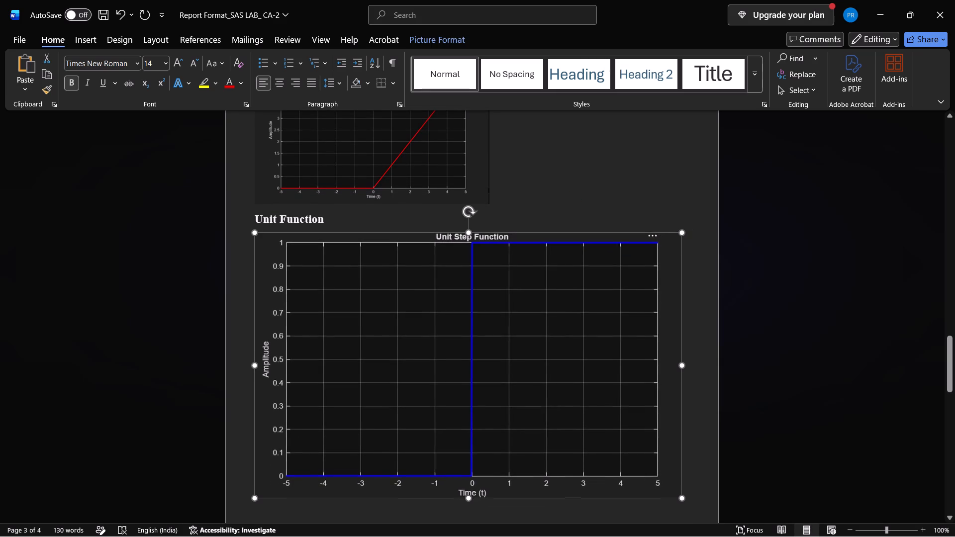
{"action": "left_click_drag", "start_coordinate": [638, 239], "coordinate": [665, 226]}
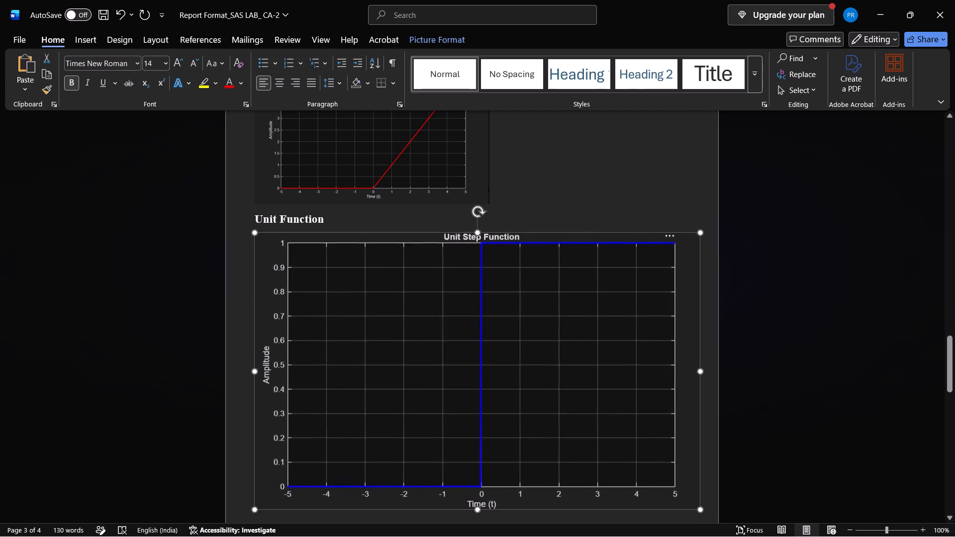
{"action": "left_click_drag", "start_coordinate": [665, 226], "coordinate": [308, 254]}
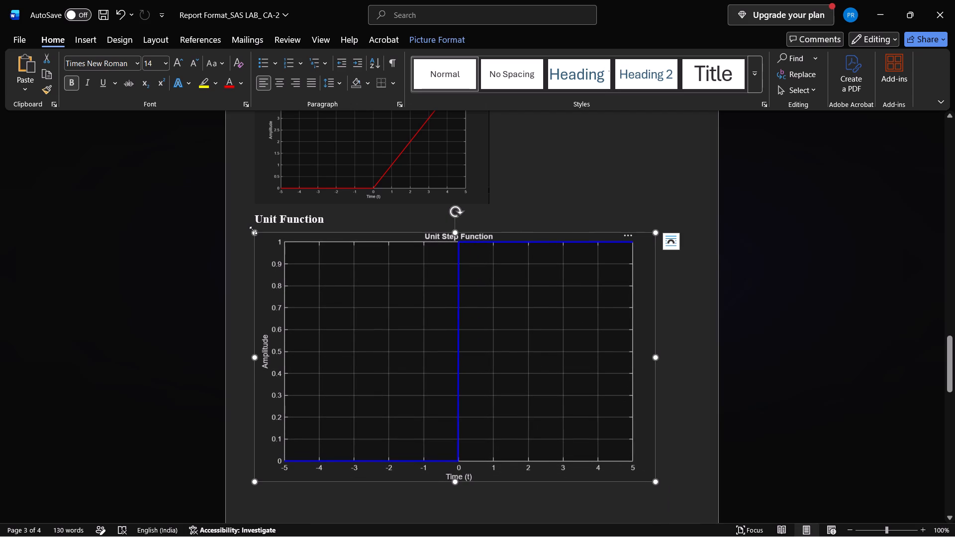
{"action": "left_click_drag", "start_coordinate": [253, 230], "coordinate": [382, 359]}
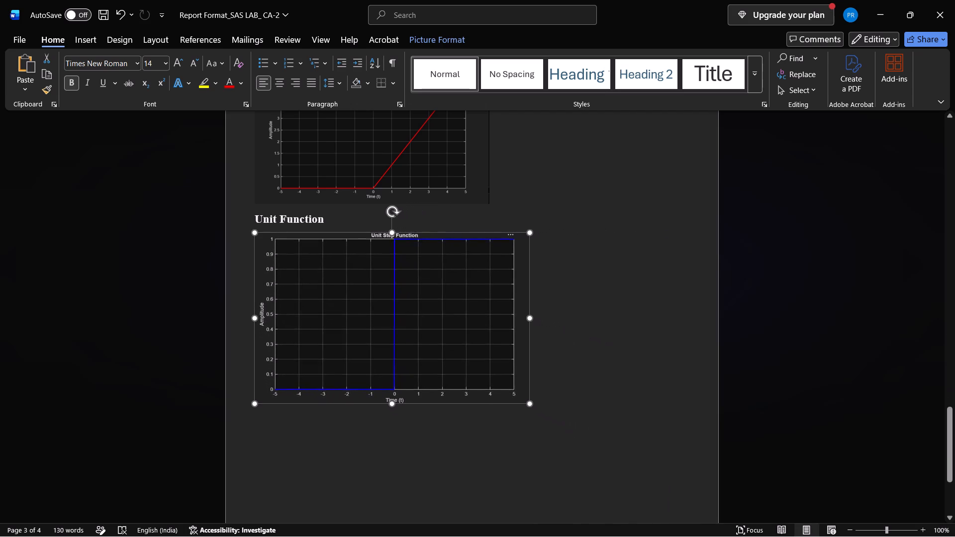
{"action": "left_click_drag", "start_coordinate": [382, 359], "coordinate": [416, 370]}
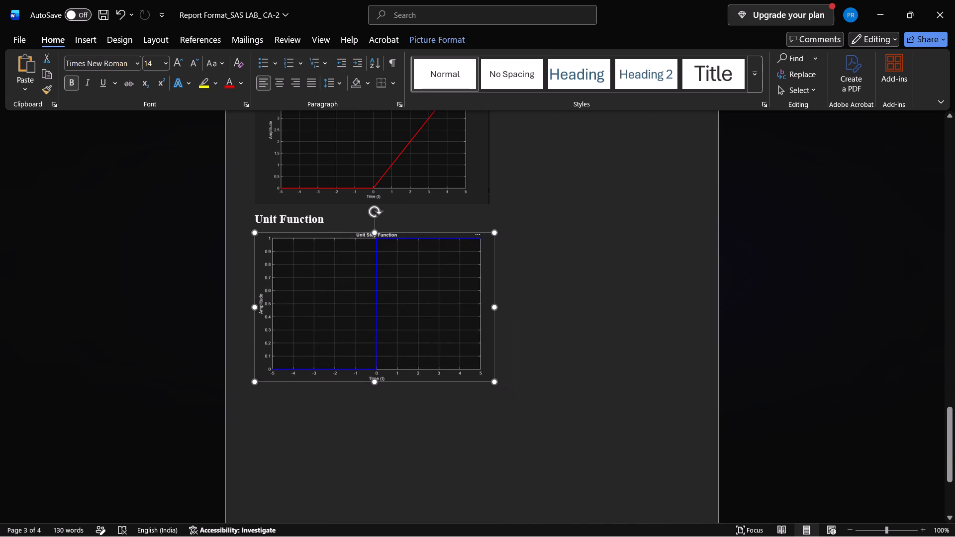
{"action": "left_click", "coordinate": [735, 435]}
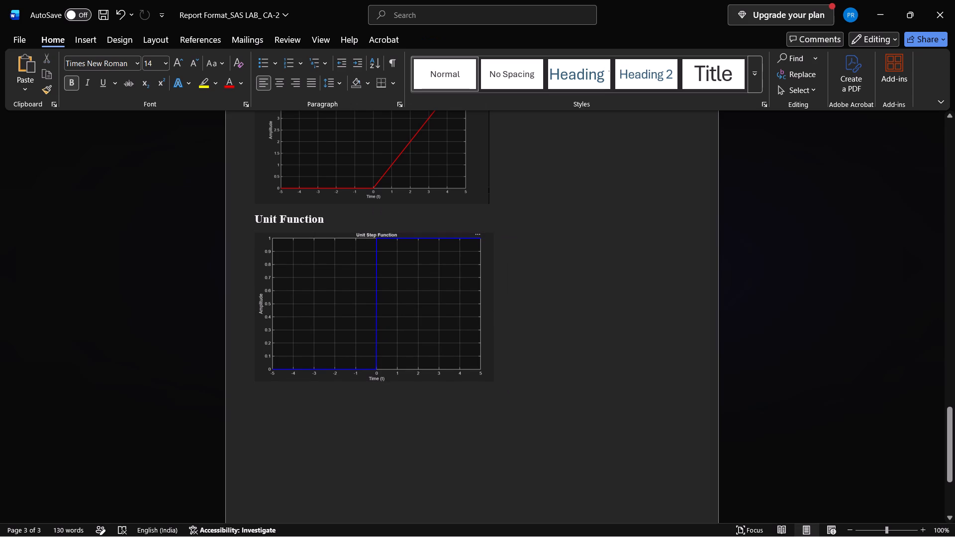
Insert a line break before the "Curve / Figure:" heading so it moves to the top of the ramp plot's page.
{"action": "scroll", "coordinate": [567, 322], "scroll_direction": "up", "scroll_amount": 4}
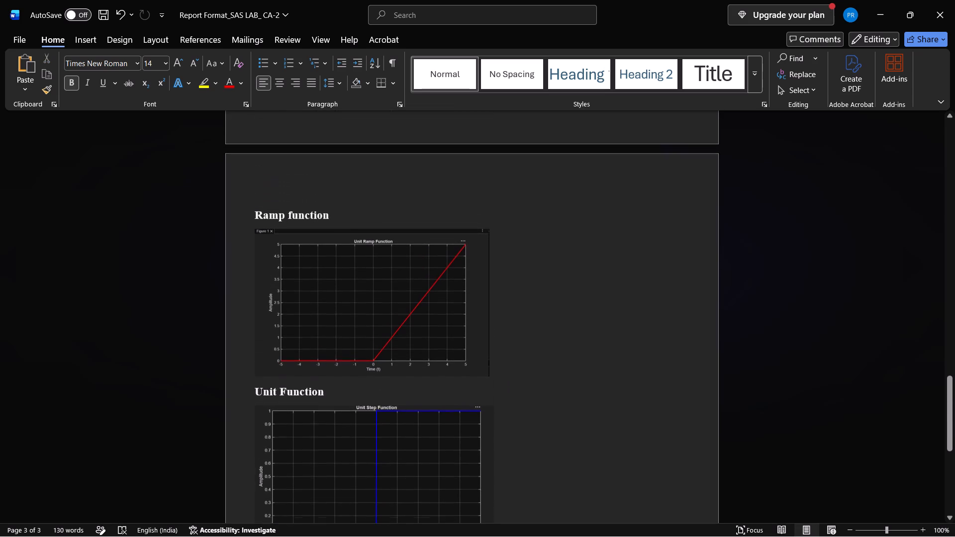
{"action": "scroll", "coordinate": [567, 322], "scroll_direction": "up", "scroll_amount": 4}
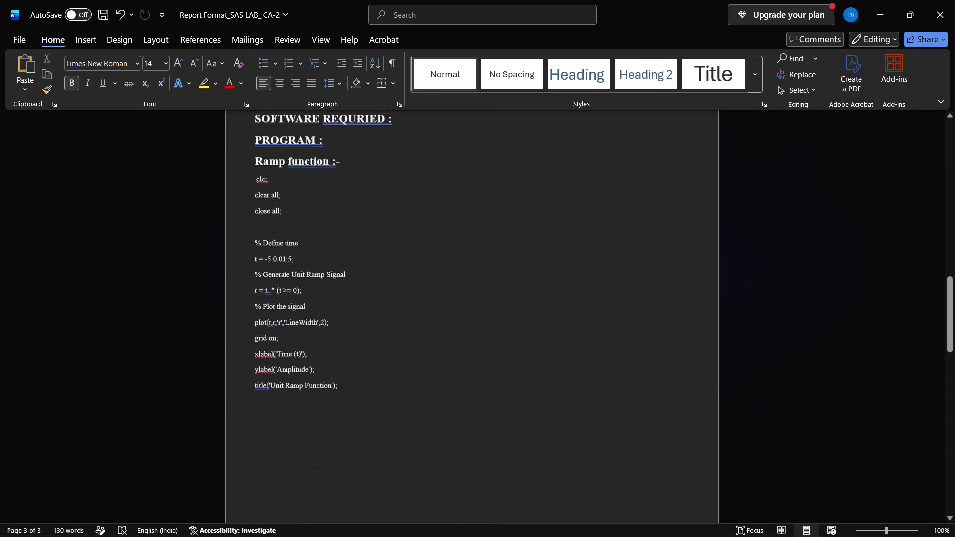
{"action": "scroll", "coordinate": [567, 322], "scroll_direction": "up", "scroll_amount": 1}
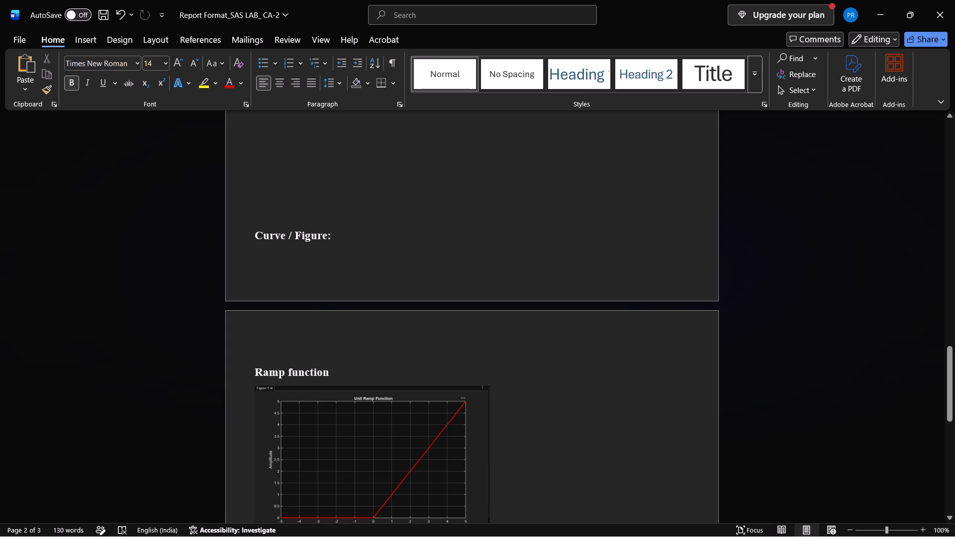
{"action": "left_click", "coordinate": [255, 232]}
{"action": "key", "text": "Return"}
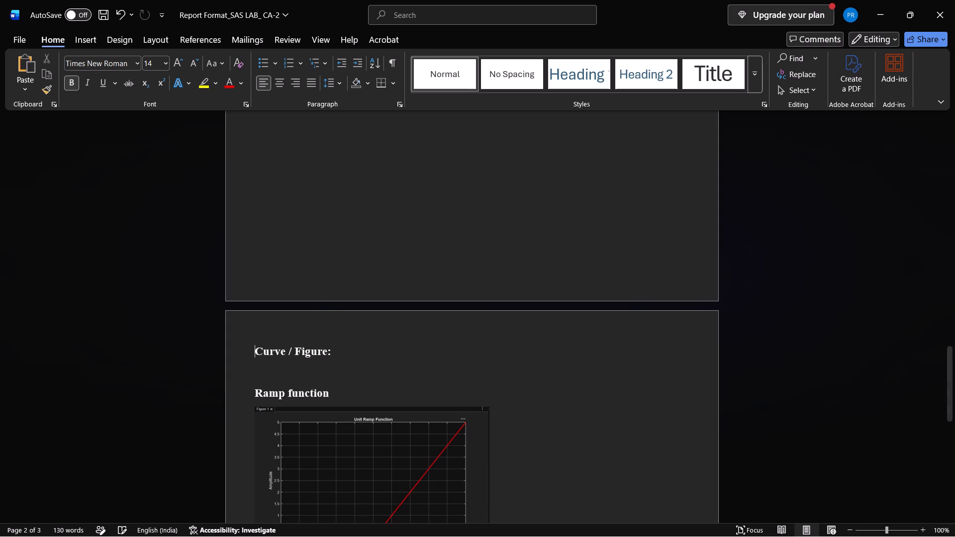
Switch to the MATLAB editor and copy the entire unit step code from ca2.m, from clc through the title line.
{"action": "scroll", "coordinate": [286, 65], "scroll_direction": "up", "scroll_amount": 4}
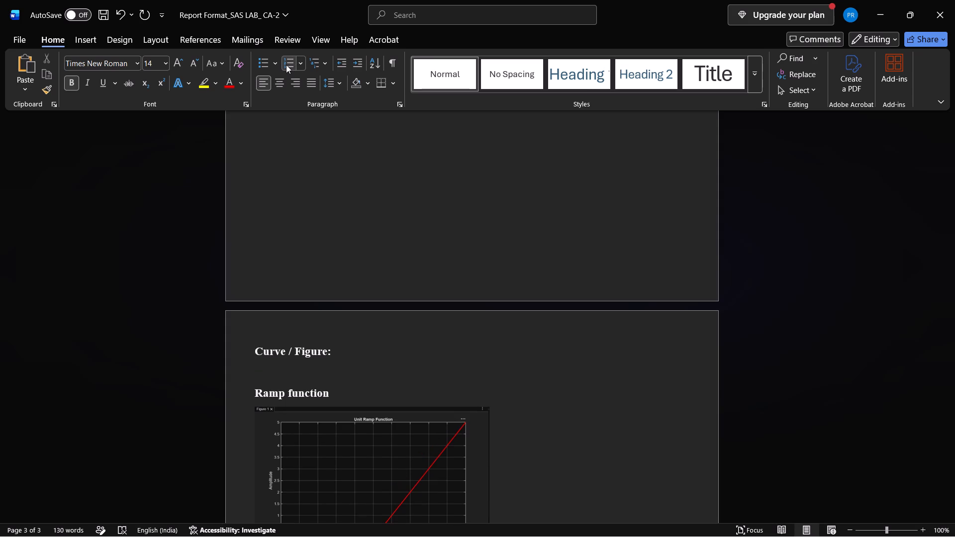
{"action": "scroll", "coordinate": [347, 223], "scroll_direction": "up", "scroll_amount": 5}
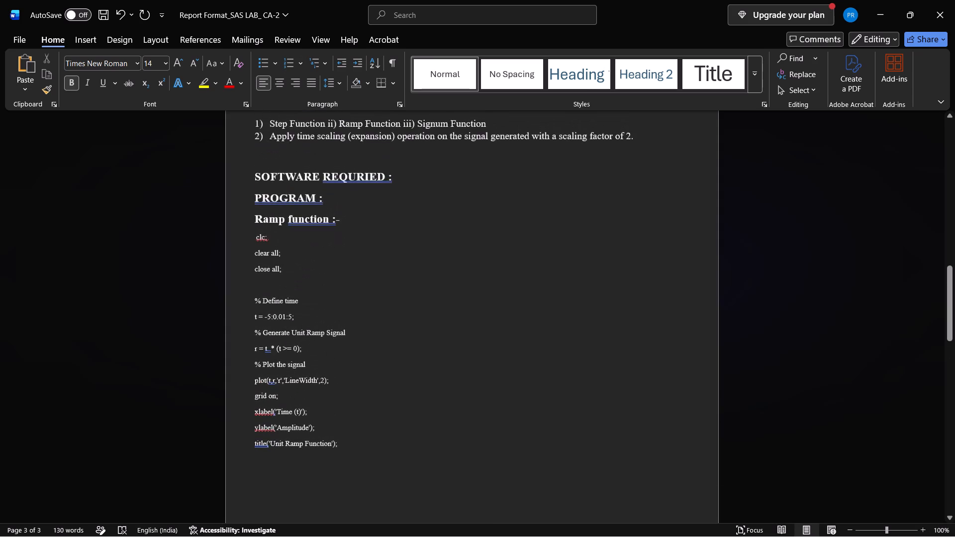
{"action": "scroll", "coordinate": [347, 223], "scroll_direction": "down", "scroll_amount": 2}
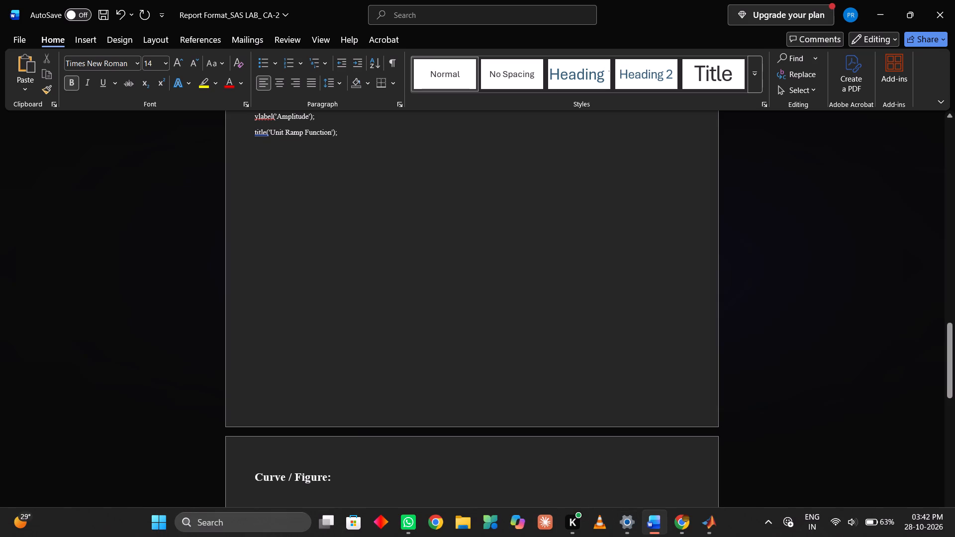
{"action": "left_click", "coordinate": [699, 520]}
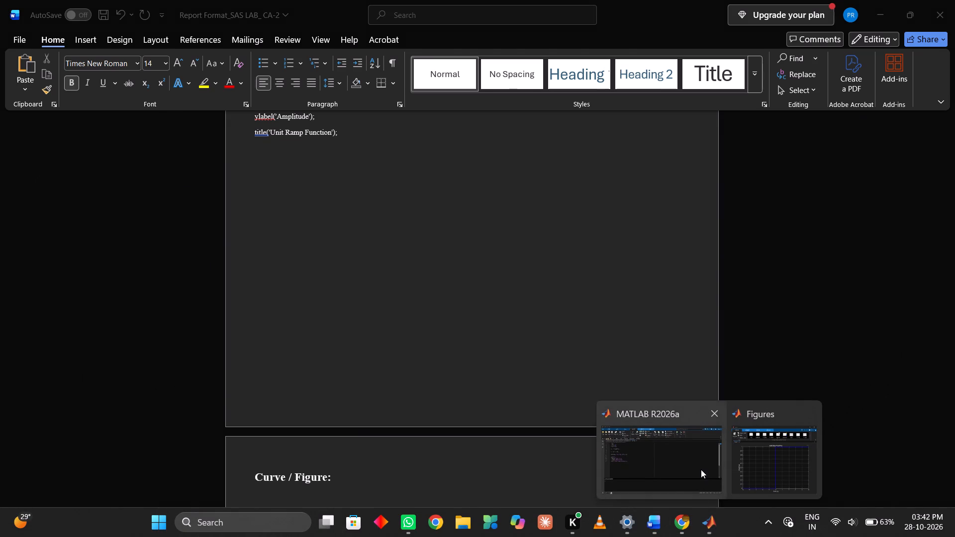
{"action": "left_click", "coordinate": [701, 468]}
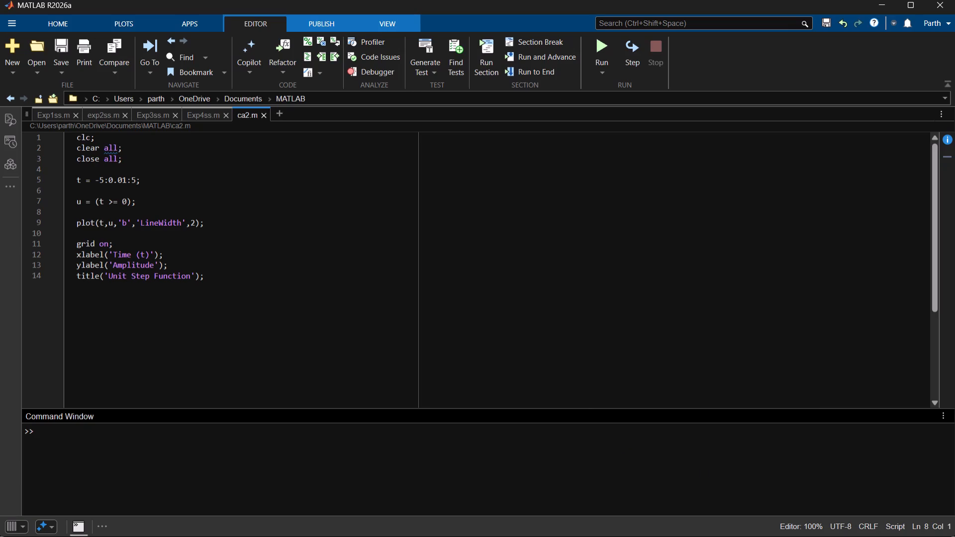
{"action": "left_click_drag", "start_coordinate": [74, 135], "coordinate": [232, 280]}
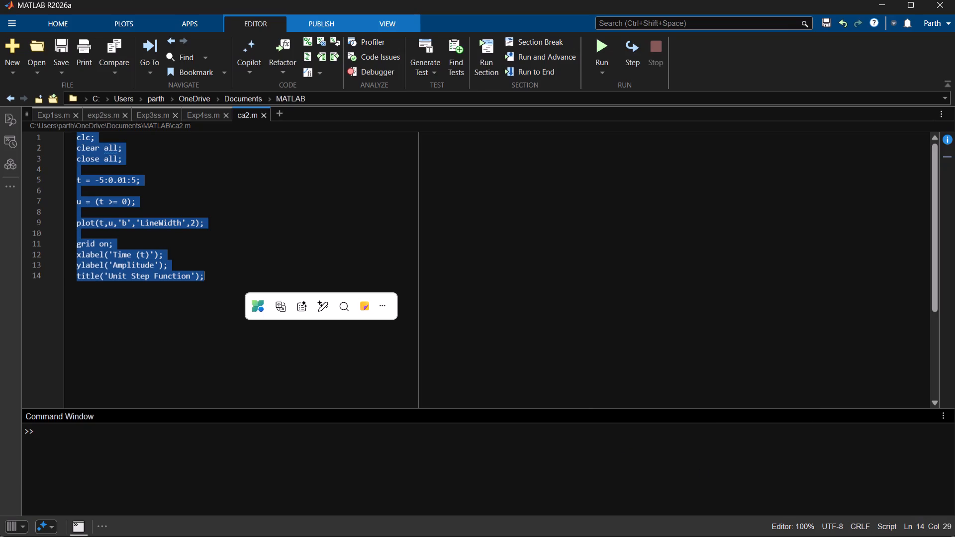
{"action": "key", "text": "ctrl+c"}
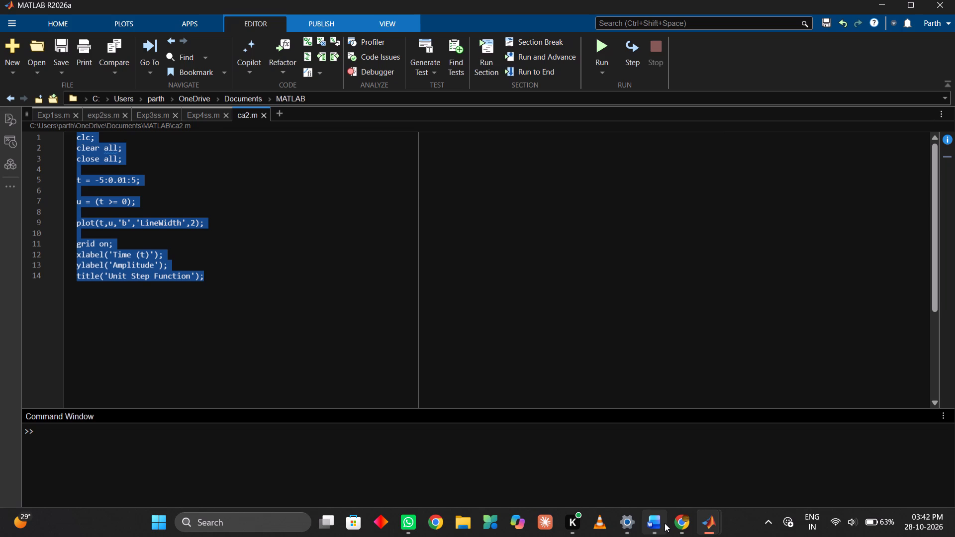
Switch back to the Word report and add the heading "Unit Step function" directly below the ramp function code.
{"action": "left_click", "coordinate": [661, 524]}
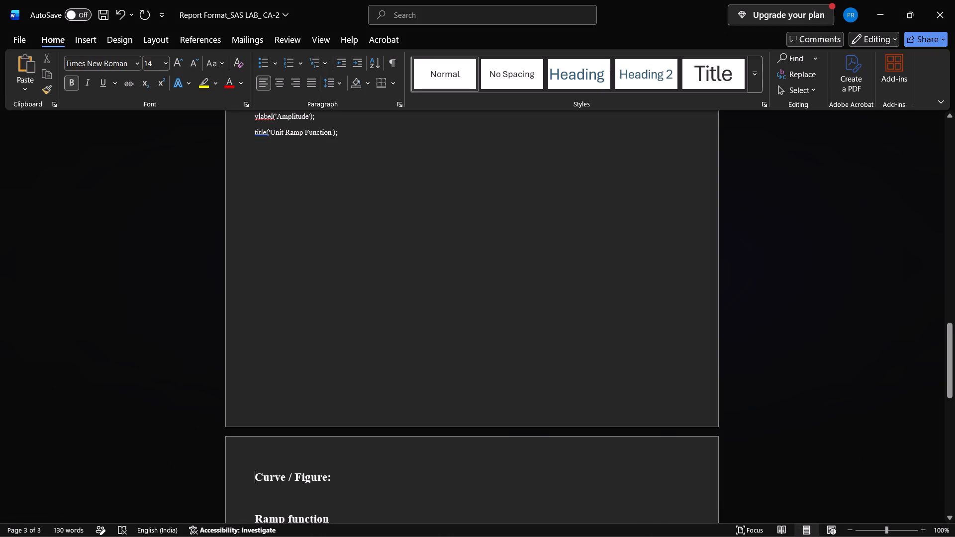
{"action": "left_click", "coordinate": [282, 155]}
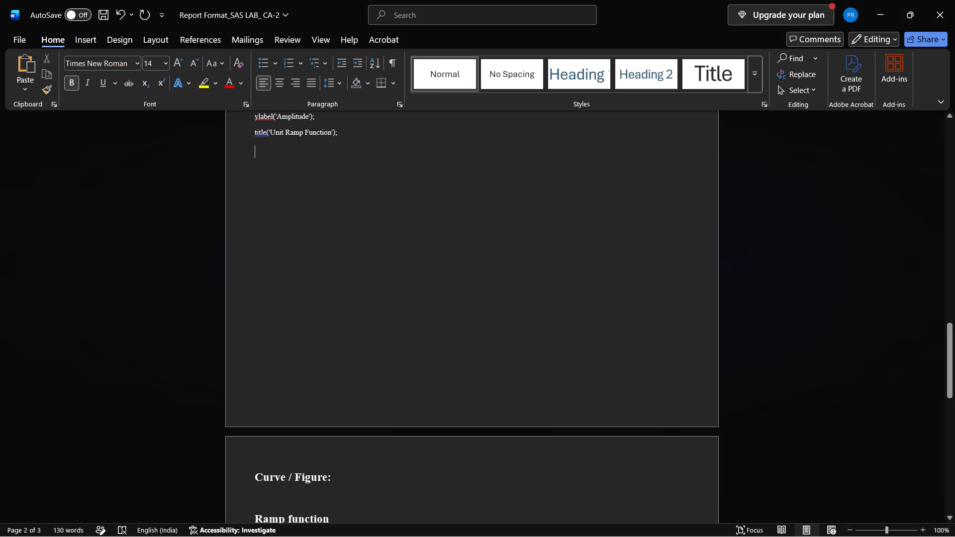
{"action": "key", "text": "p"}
{"action": "key", "text": "BackSpace"}
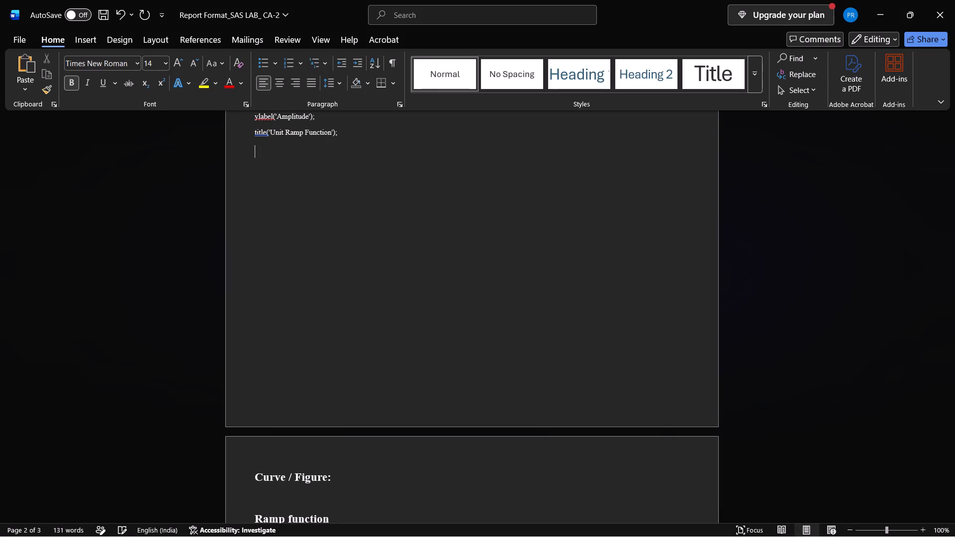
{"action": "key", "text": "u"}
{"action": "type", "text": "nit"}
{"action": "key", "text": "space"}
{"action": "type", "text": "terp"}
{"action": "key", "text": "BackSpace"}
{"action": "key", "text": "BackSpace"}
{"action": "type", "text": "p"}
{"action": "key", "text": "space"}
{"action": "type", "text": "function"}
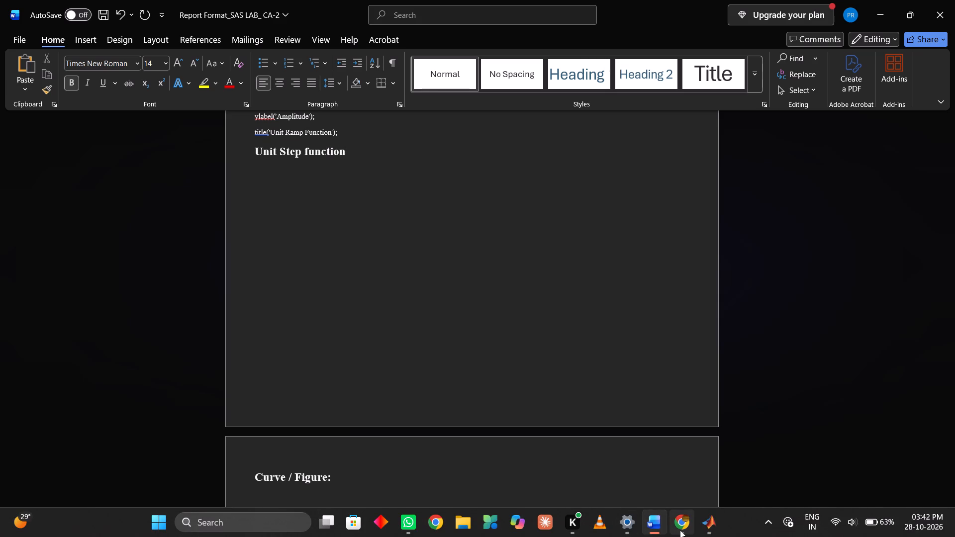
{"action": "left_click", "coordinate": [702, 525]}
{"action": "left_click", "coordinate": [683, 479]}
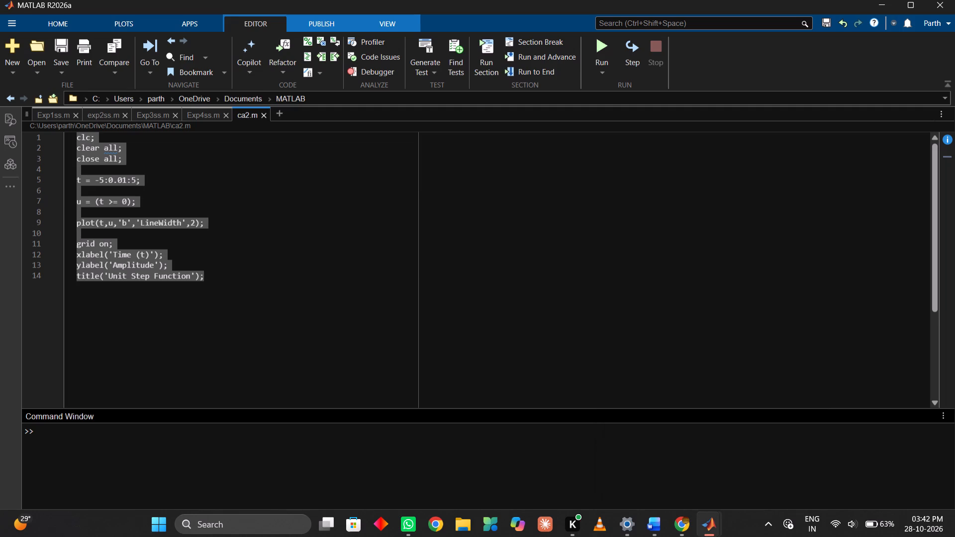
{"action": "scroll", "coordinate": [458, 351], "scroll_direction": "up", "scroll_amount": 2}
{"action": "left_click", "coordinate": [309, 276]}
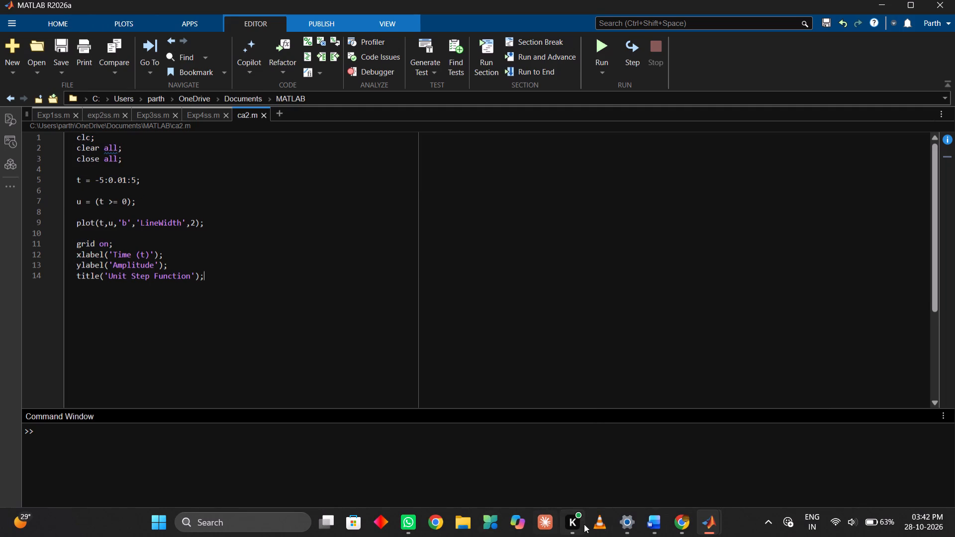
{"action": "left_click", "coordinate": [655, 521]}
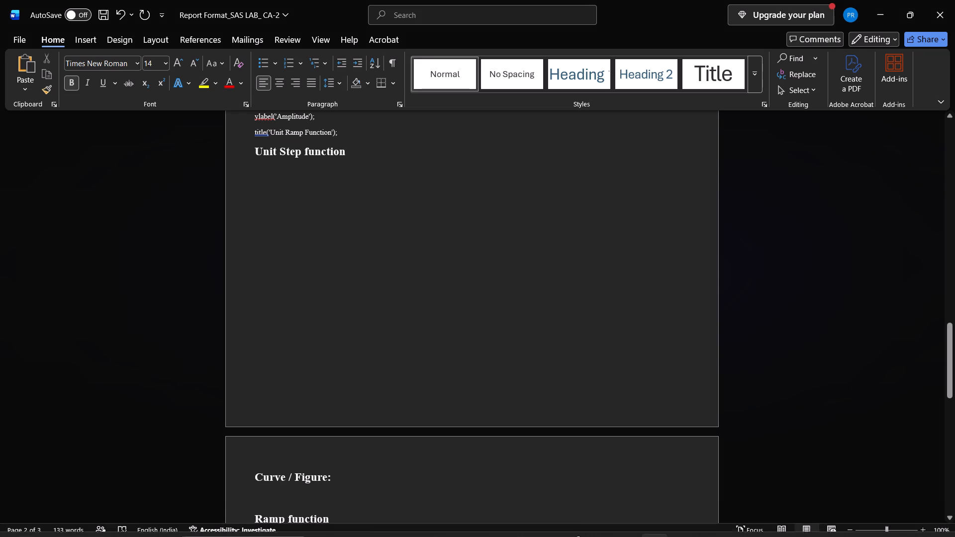
Paste the copied unit step code on a new line below the "Unit Step function" heading.
{"action": "key", "text": "Return"}
{"action": "key", "text": "ctrl+v"}
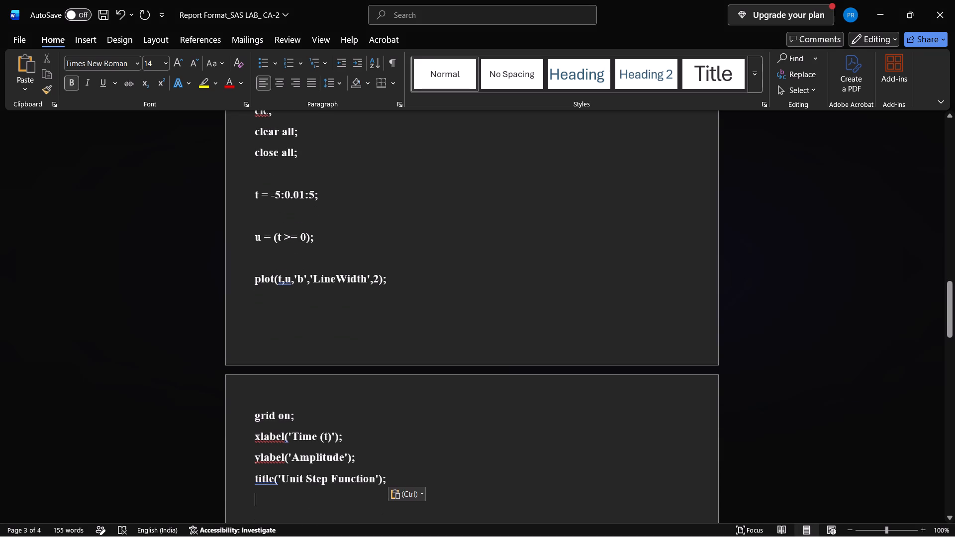
Format all the pasted unit step code as 9 pt non-bold text, leaving out its heading.
{"action": "left_click_drag", "start_coordinate": [331, 502], "coordinate": [249, 247]}
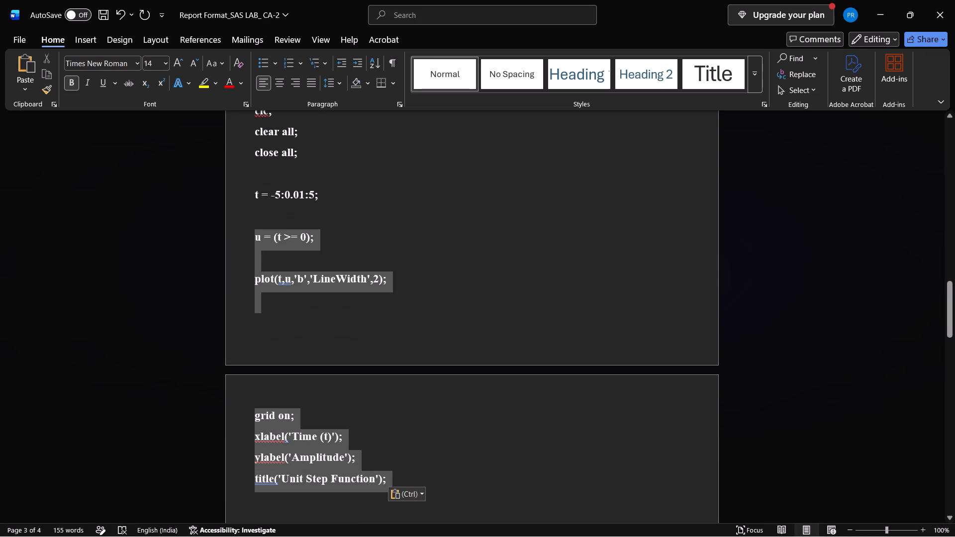
{"action": "left_click_drag", "start_coordinate": [249, 247], "coordinate": [248, 150]}
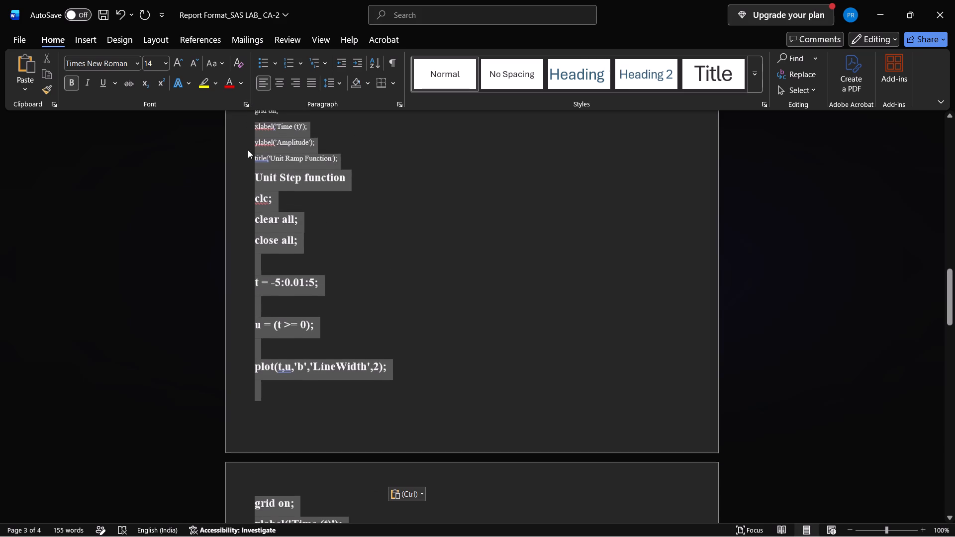
{"action": "left_click_drag", "start_coordinate": [248, 150], "coordinate": [255, 199]}
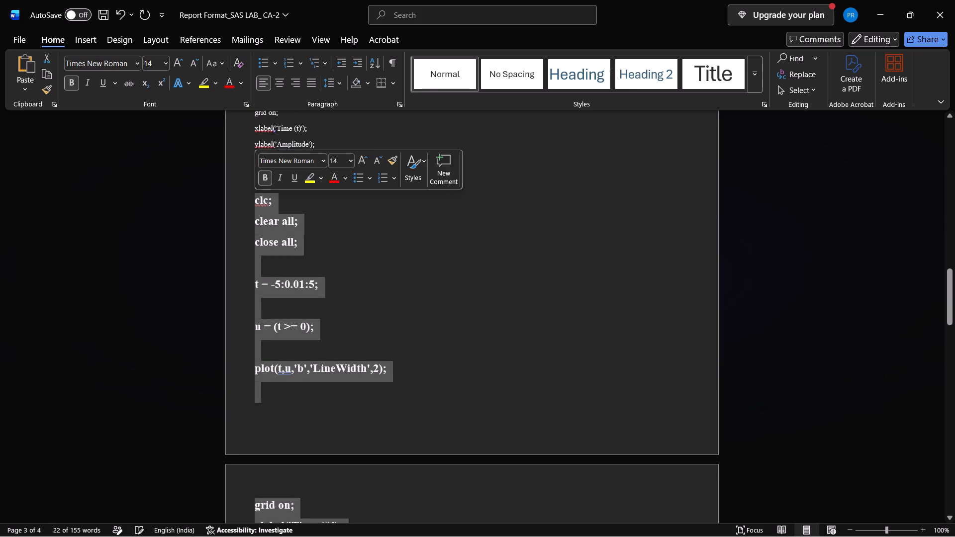
{"action": "left_click", "coordinate": [163, 63]}
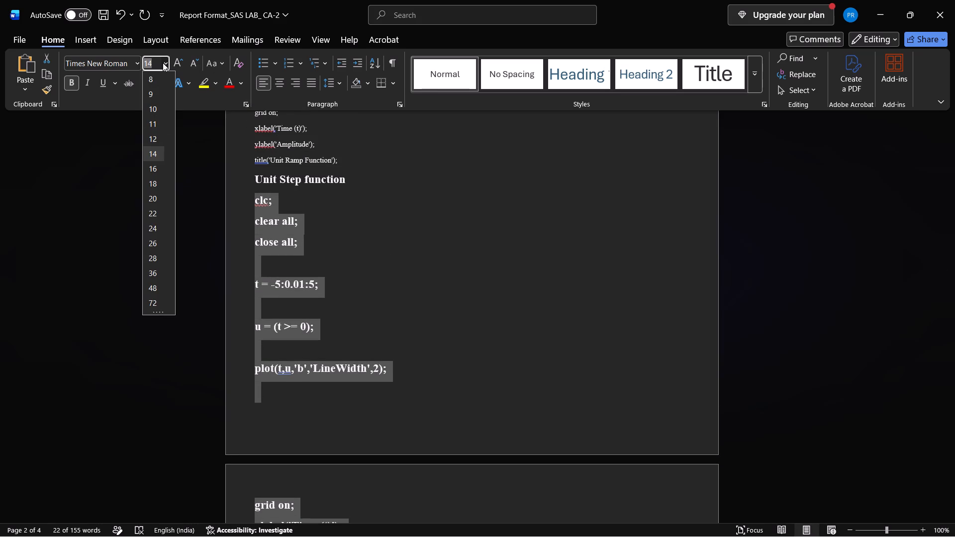
{"action": "left_click", "coordinate": [153, 90]}
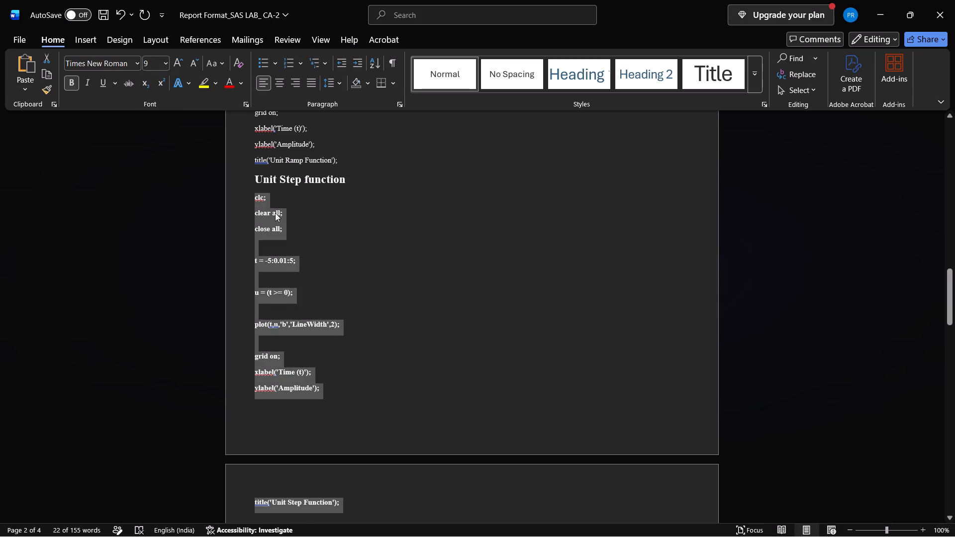
{"action": "right_click", "coordinate": [272, 212]}
{"action": "left_click", "coordinate": [279, 190]}
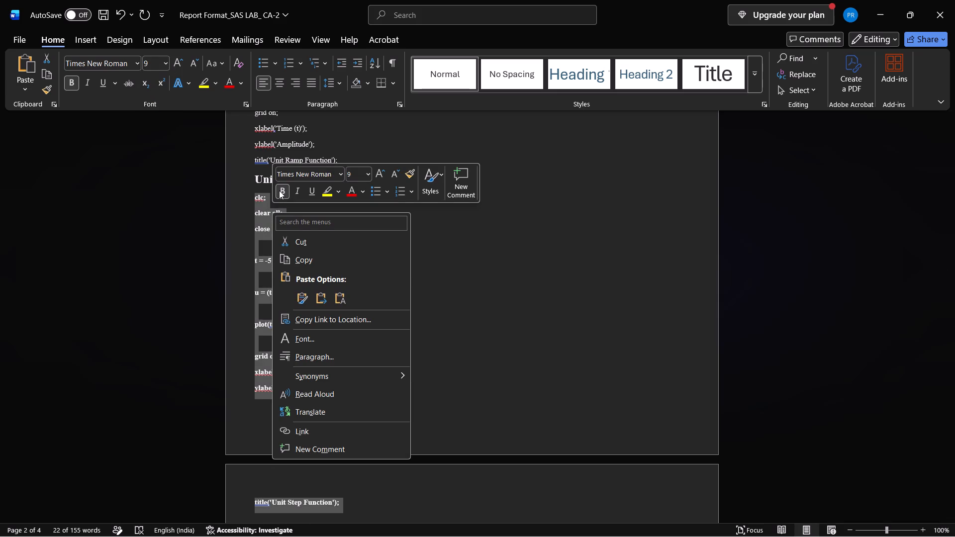
{"action": "left_click", "coordinate": [364, 281]}
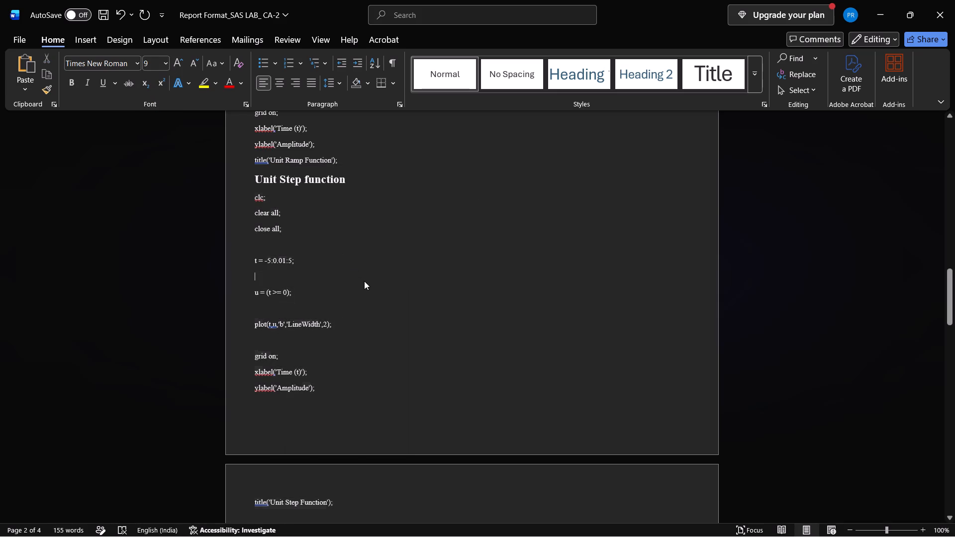
Remove the blank lines between the statements of the unit step code, from close all down to grid on.
{"action": "scroll", "coordinate": [364, 281], "scroll_direction": "down", "scroll_amount": 3}
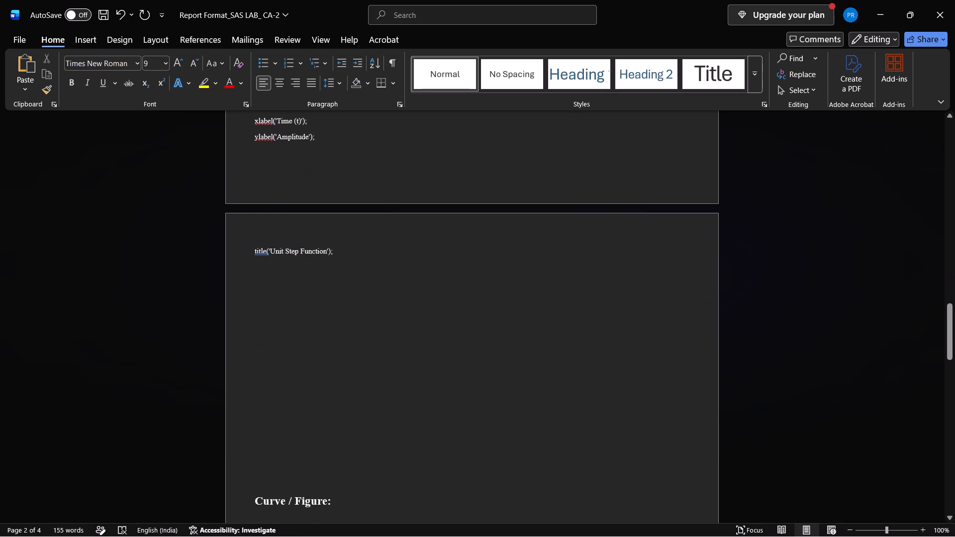
{"action": "left_click", "coordinate": [354, 252]}
{"action": "scroll", "coordinate": [354, 252], "scroll_direction": "down", "scroll_amount": 3}
{"action": "scroll", "coordinate": [354, 252], "scroll_direction": "up", "scroll_amount": 1}
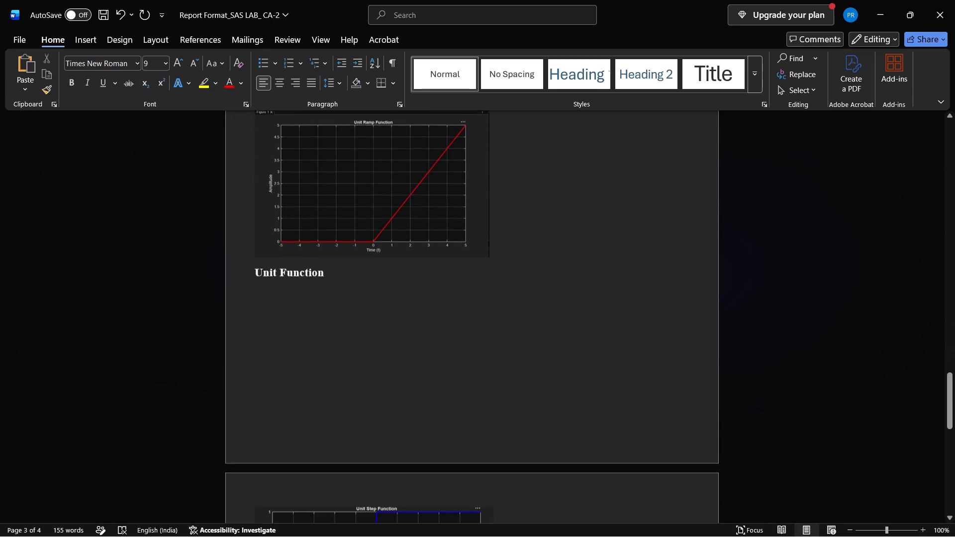
{"action": "scroll", "coordinate": [354, 252], "scroll_direction": "up", "scroll_amount": 1}
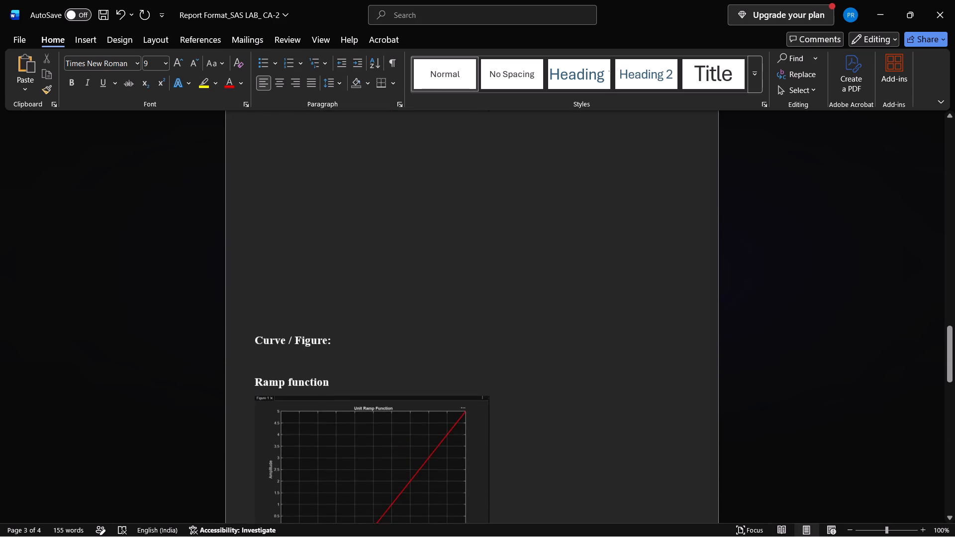
{"action": "scroll", "coordinate": [354, 252], "scroll_direction": "up", "scroll_amount": 1}
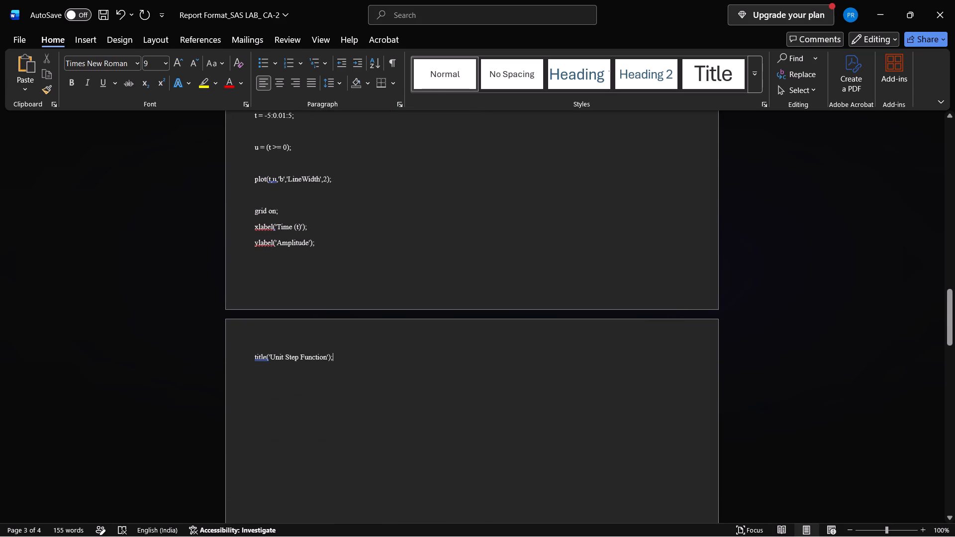
{"action": "scroll", "coordinate": [354, 252], "scroll_direction": "up", "scroll_amount": 1}
{"action": "left_click", "coordinate": [254, 210]}
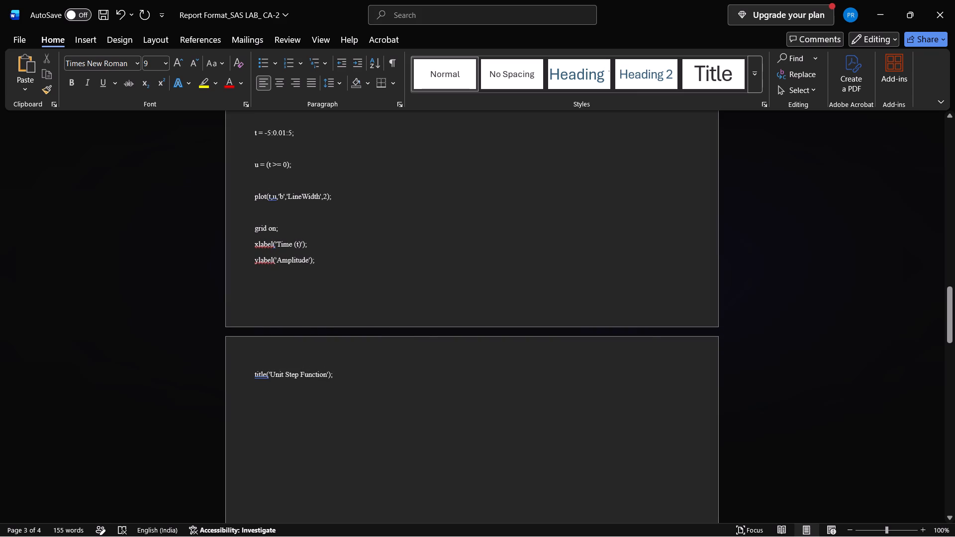
{"action": "key", "text": "backslash"}
{"action": "key", "text": "BackSpace"}
{"action": "key", "text": "BackSpace"}
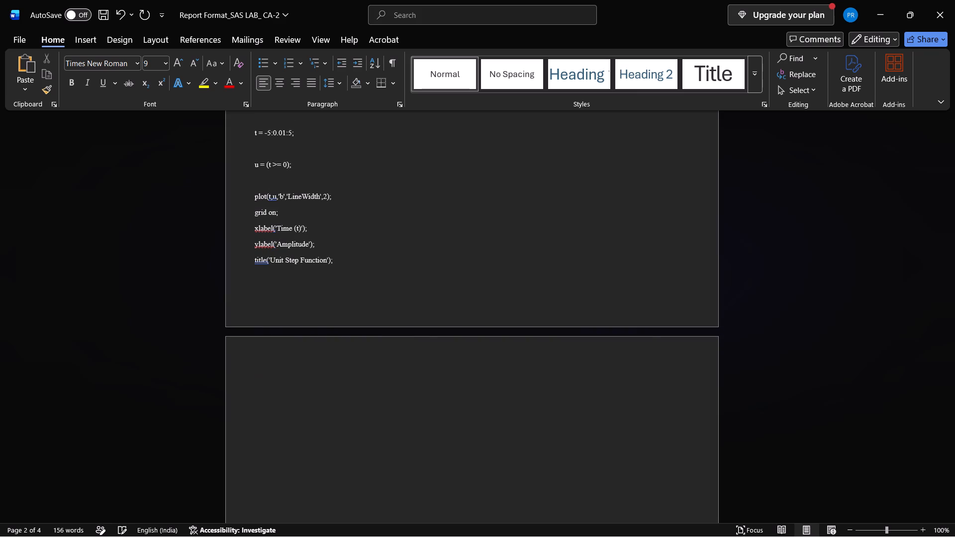
{"action": "left_click", "coordinate": [257, 180]}
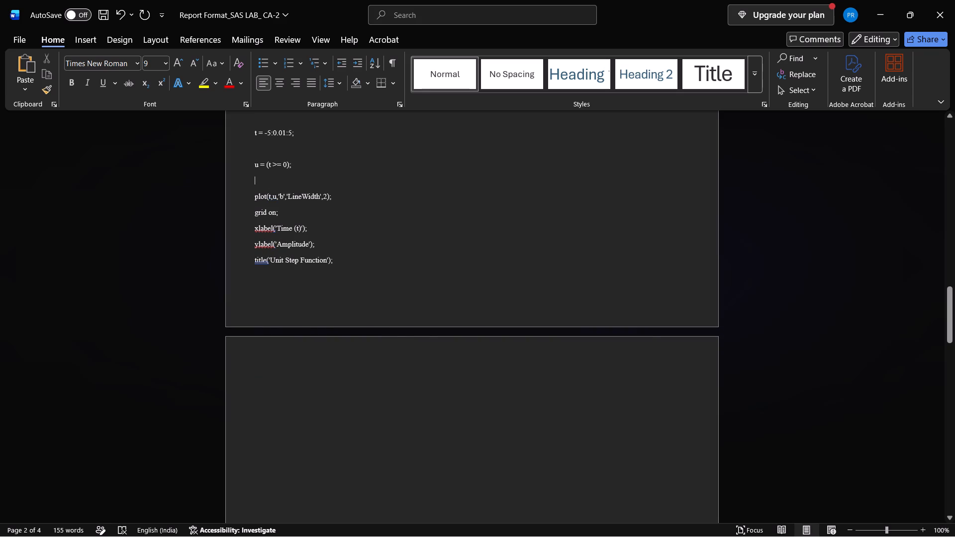
{"action": "key", "text": "BackSpace"}
{"action": "left_click", "coordinate": [256, 153]}
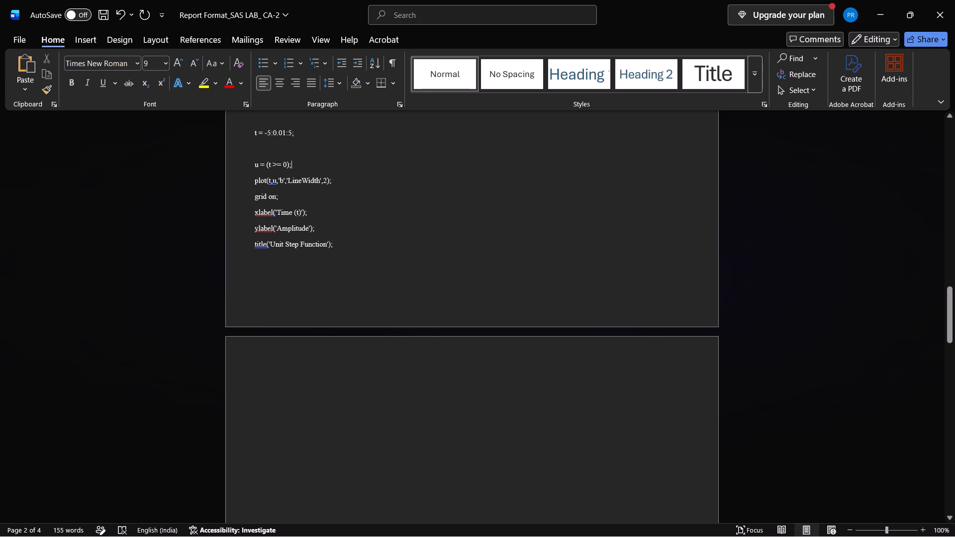
{"action": "key", "text": "BackSpace"}
{"action": "scroll", "coordinate": [267, 154], "scroll_direction": "up", "scroll_amount": 1}
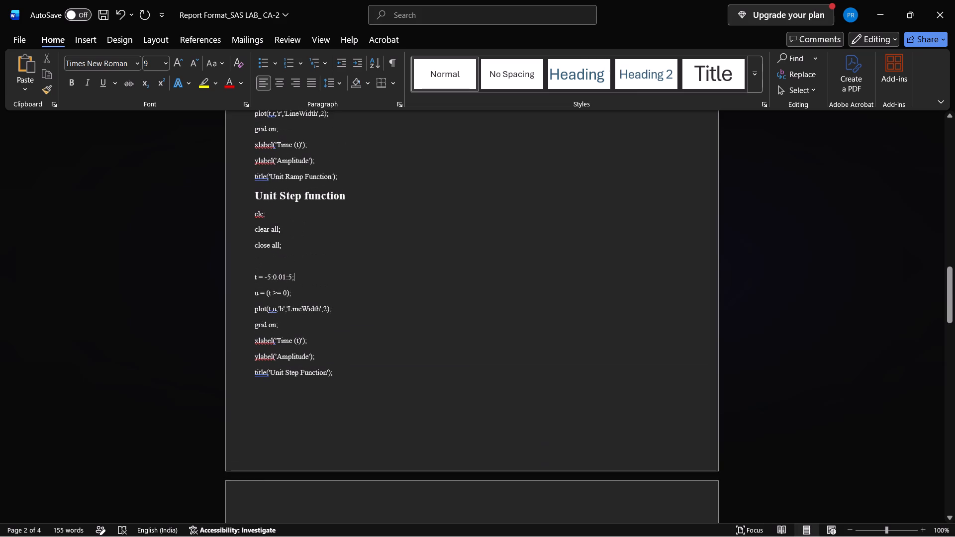
{"action": "left_click", "coordinate": [259, 253]}
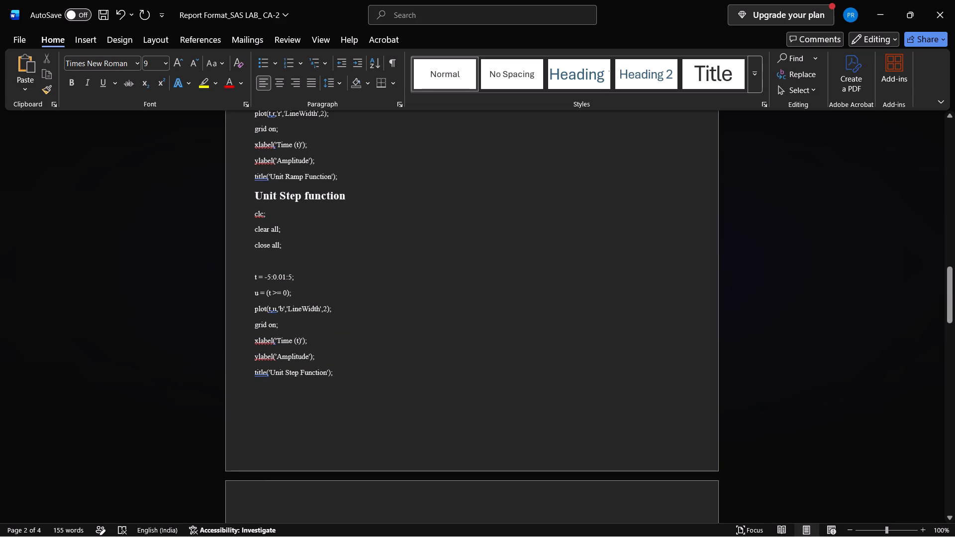
{"action": "left_click", "coordinate": [258, 261]}
{"action": "key", "text": "BackSpace"}
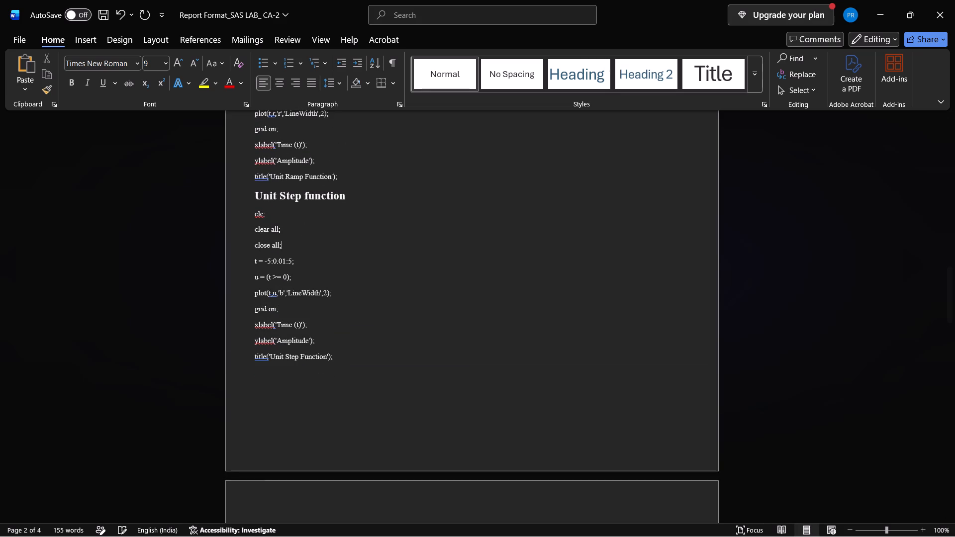
Remove the blank line between close all and the "% Define time" comment in the ramp function code.
{"action": "scroll", "coordinate": [268, 234], "scroll_direction": "up", "scroll_amount": 1}
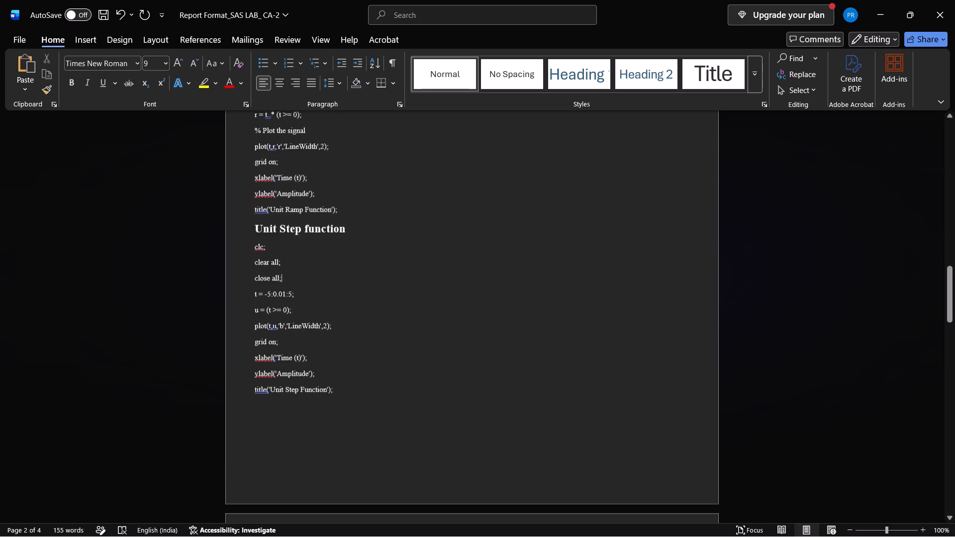
{"action": "scroll", "coordinate": [268, 234], "scroll_direction": "up", "scroll_amount": 1}
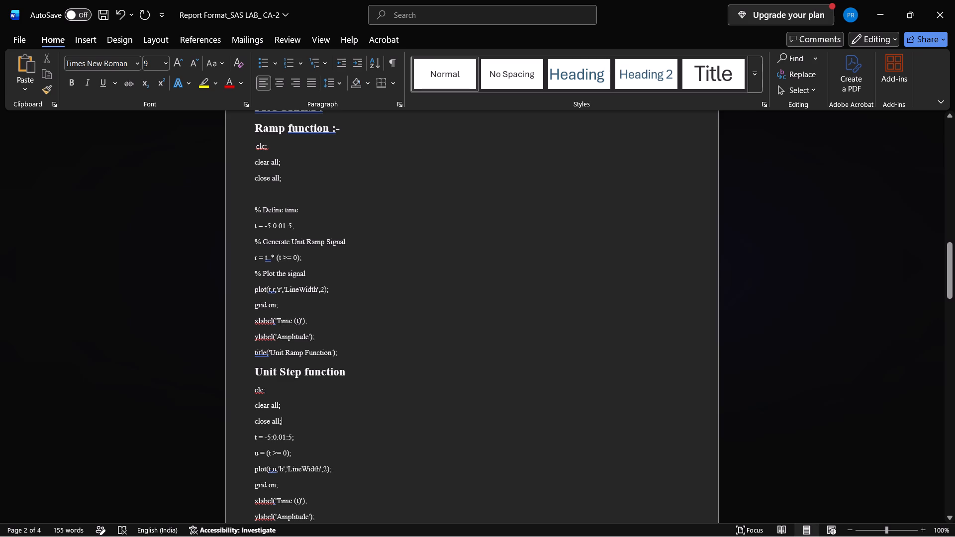
{"action": "left_click", "coordinate": [264, 195]}
{"action": "key", "text": "BackSpace"}
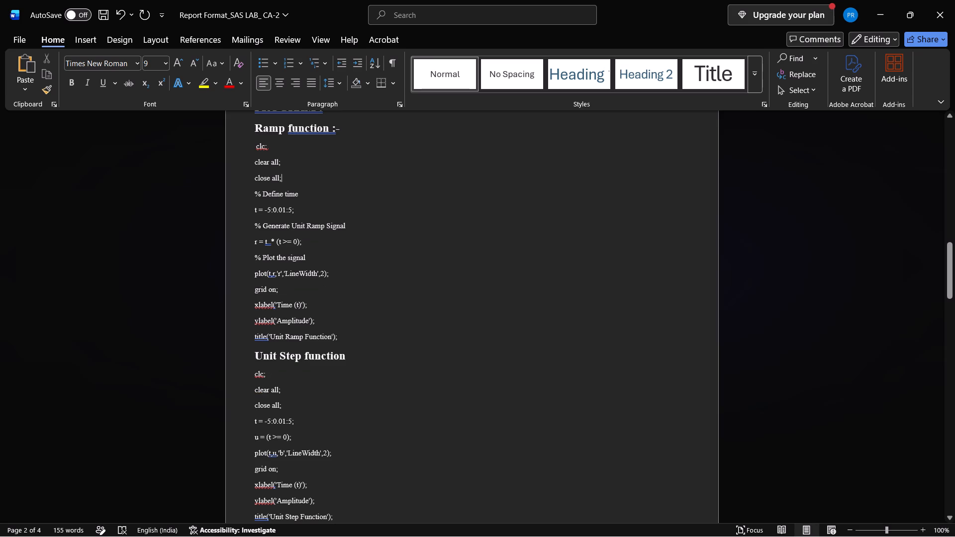
Delete the empty lines above the "Curve / Figure:" heading so it starts at the top of the page after the code.
{"action": "scroll", "coordinate": [352, 342], "scroll_direction": "down", "scroll_amount": 2}
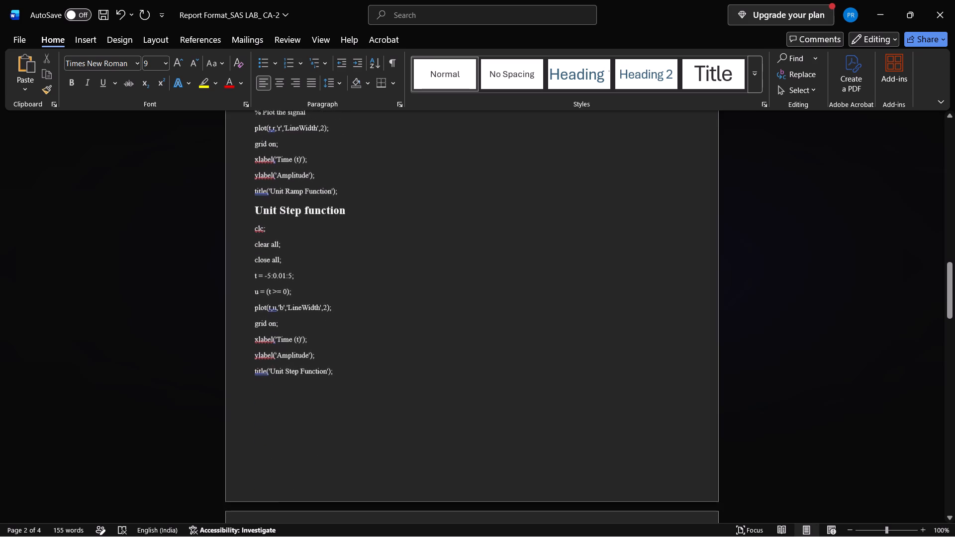
{"action": "scroll", "coordinate": [352, 342], "scroll_direction": "down", "scroll_amount": 4}
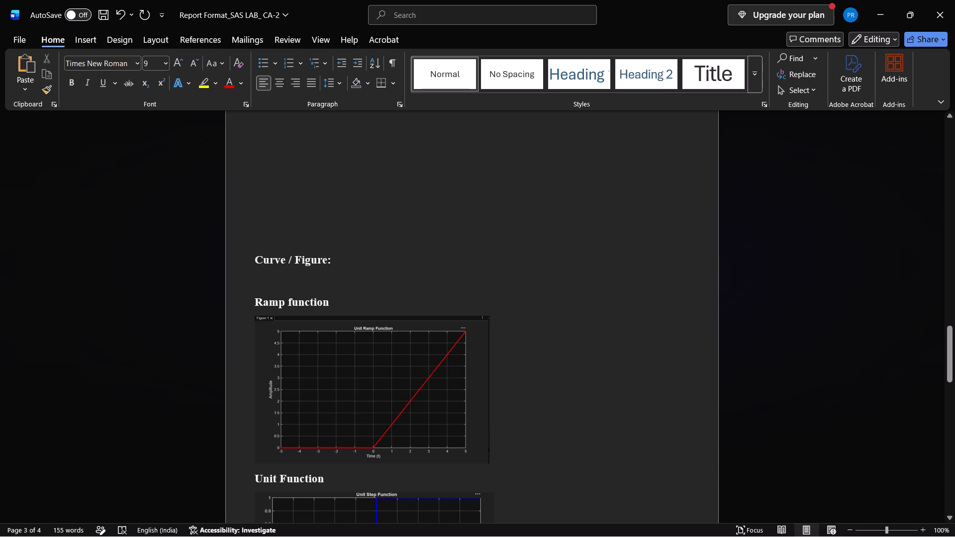
{"action": "left_click", "coordinate": [257, 260]}
{"action": "key", "text": "BackSpace"}
{"action": "key", "text": "BackSpace"}
{"action": "key", "text": "BackSpace"}
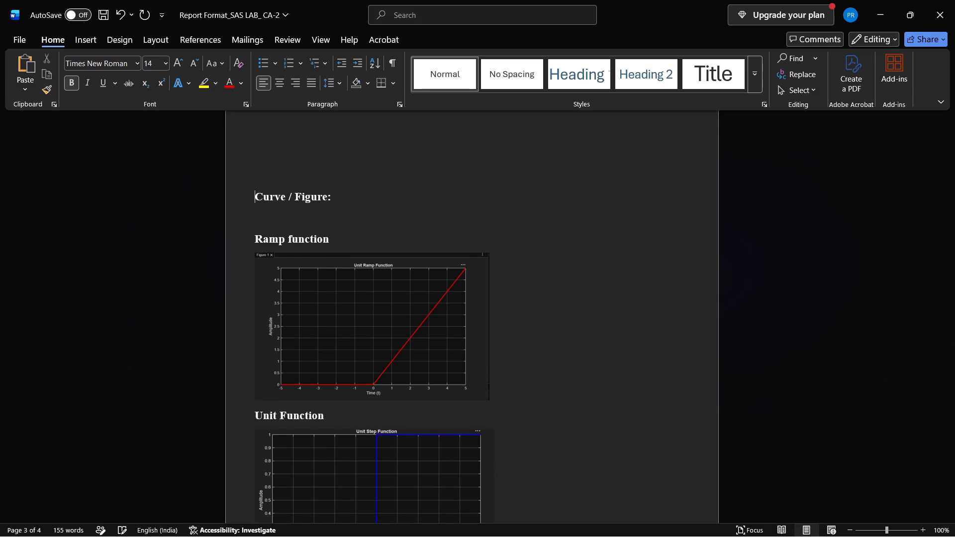
{"action": "key", "text": "BackSpace"}
{"action": "key", "text": "BackSpace"}
{"action": "key", "text": "BackSpace"}
{"action": "scroll", "coordinate": [257, 260], "scroll_direction": "up", "scroll_amount": 1}
{"action": "key", "text": "BackSpace"}
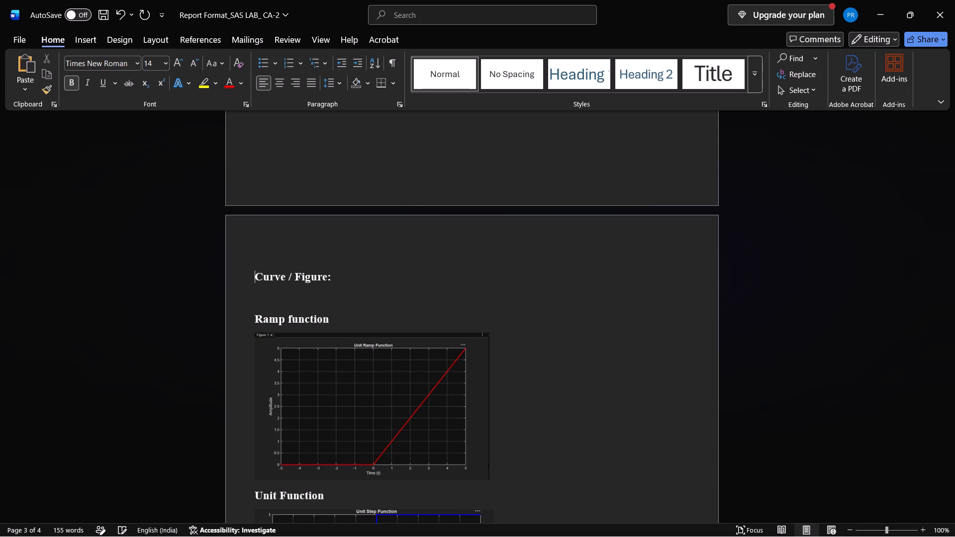
{"action": "key", "text": "BackSpace"}
Review the layout of the code, the ramp and unit step figures, and the RESULT section.
{"action": "scroll", "coordinate": [257, 260], "scroll_direction": "up", "scroll_amount": 3}
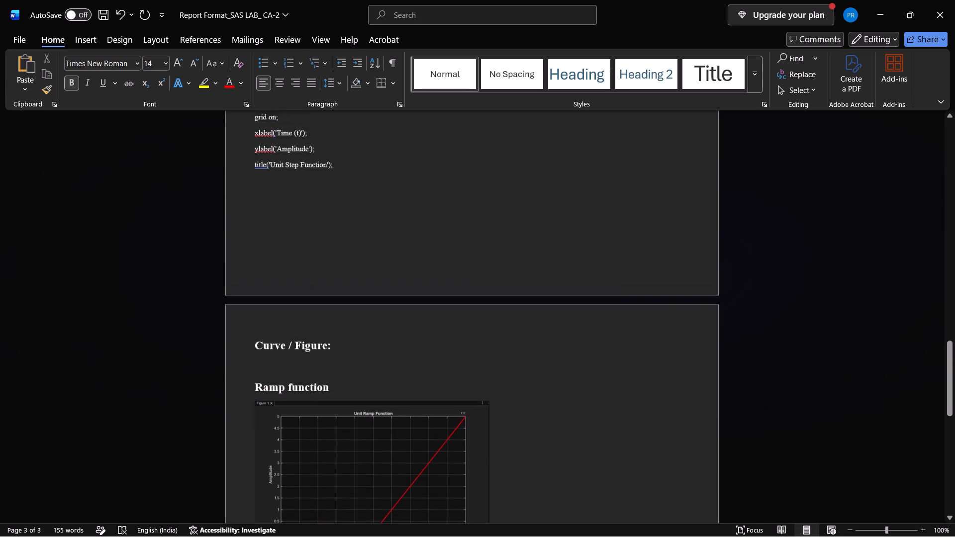
{"action": "scroll", "coordinate": [257, 260], "scroll_direction": "up", "scroll_amount": 2}
{"action": "scroll", "coordinate": [257, 260], "scroll_direction": "down", "scroll_amount": 1}
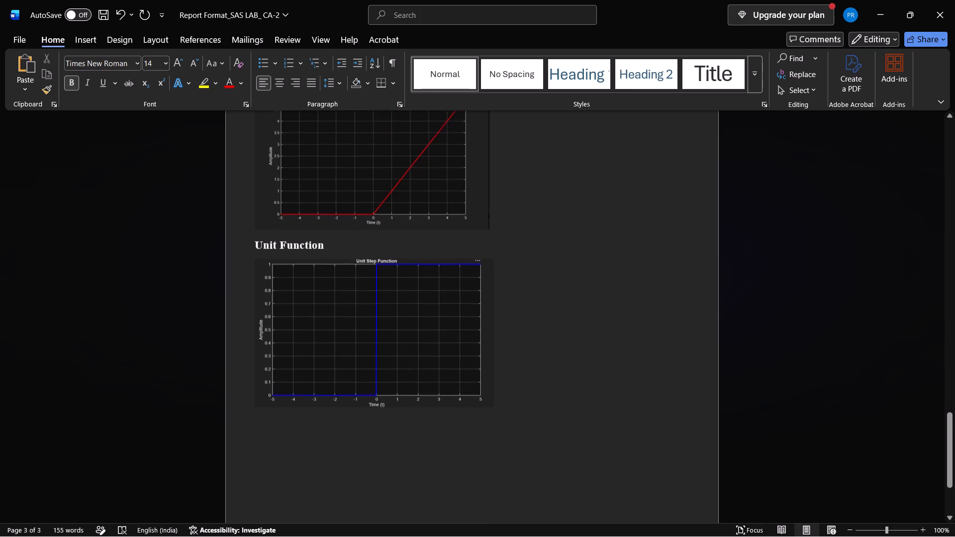
{"action": "scroll", "coordinate": [257, 260], "scroll_direction": "down", "scroll_amount": 3}
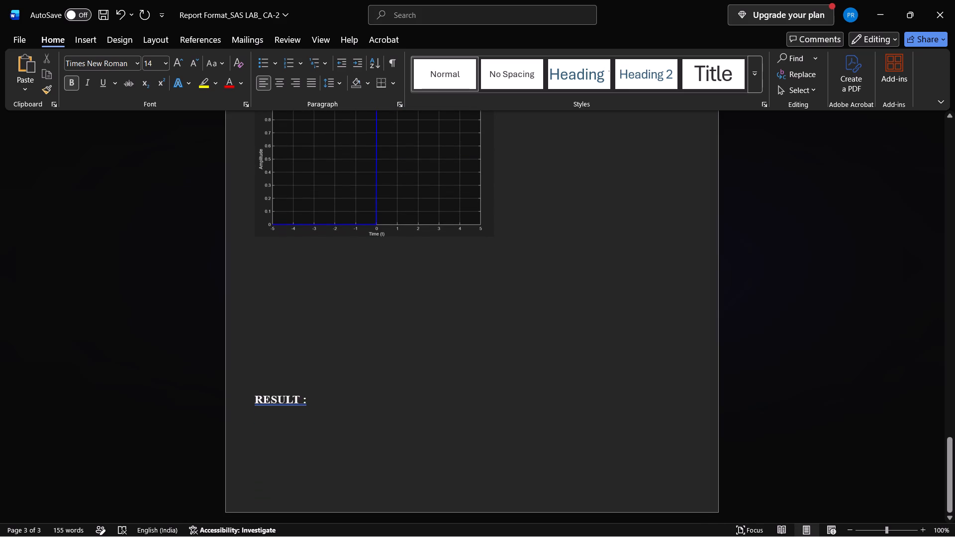
{"action": "scroll", "coordinate": [315, 402], "scroll_direction": "up", "scroll_amount": 4}
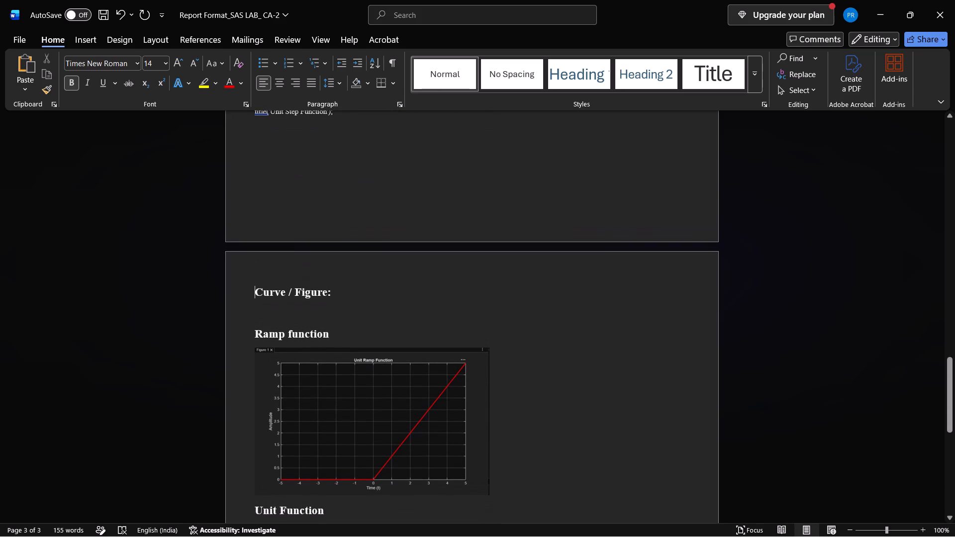
{"action": "scroll", "coordinate": [315, 402], "scroll_direction": "down", "scroll_amount": 5}
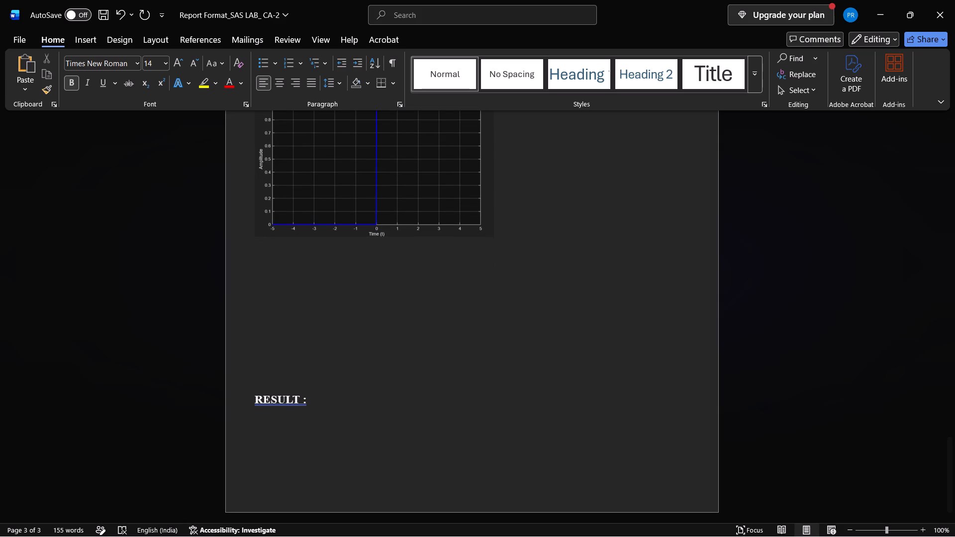
Fill in the student's name on the cover page's "Submitted by" and "Name of Student" lines.
{"action": "scroll", "coordinate": [367, 352], "scroll_direction": "up", "scroll_amount": 11}
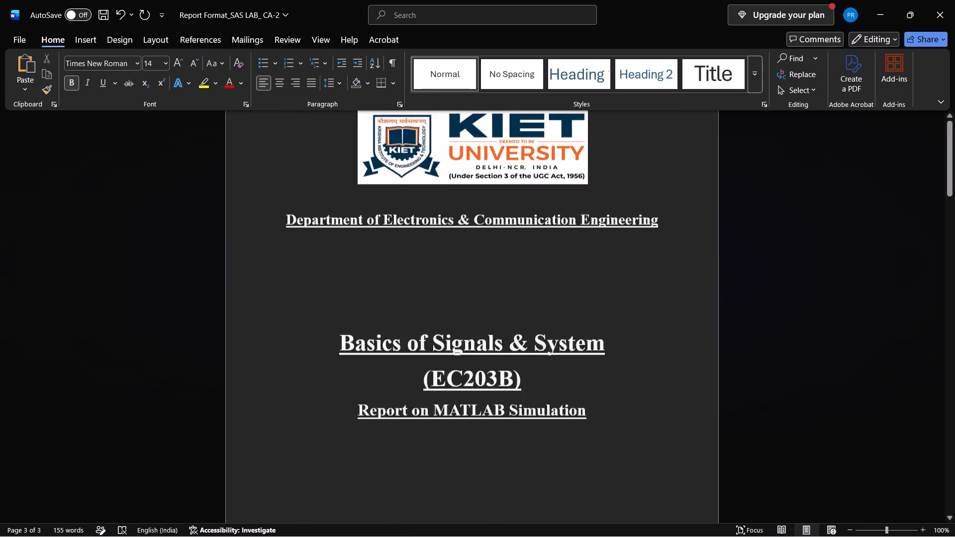
{"action": "scroll", "coordinate": [367, 352], "scroll_direction": "down", "scroll_amount": 1}
{"action": "scroll", "coordinate": [367, 352], "scroll_direction": "up", "scroll_amount": 5}
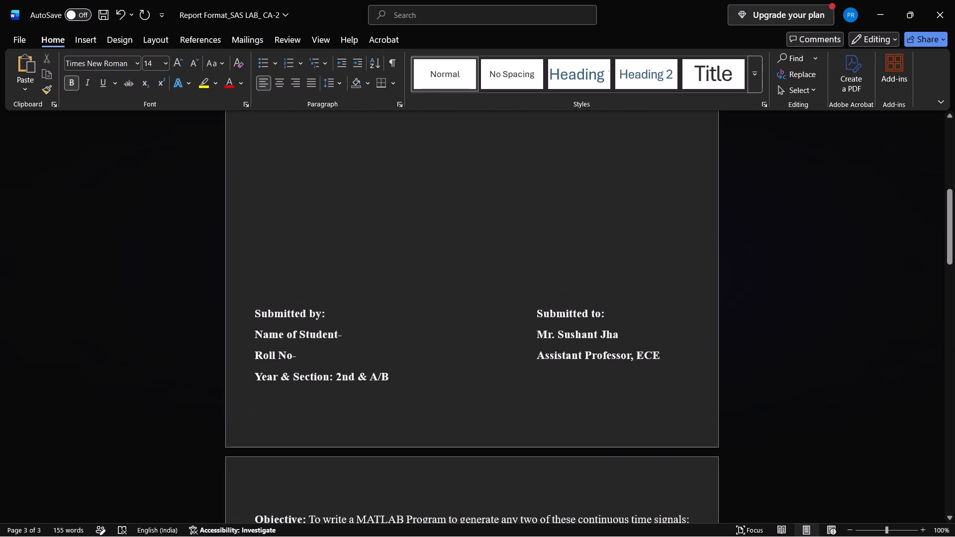
{"action": "left_click", "coordinate": [350, 333]}
{"action": "left_click", "coordinate": [329, 313]}
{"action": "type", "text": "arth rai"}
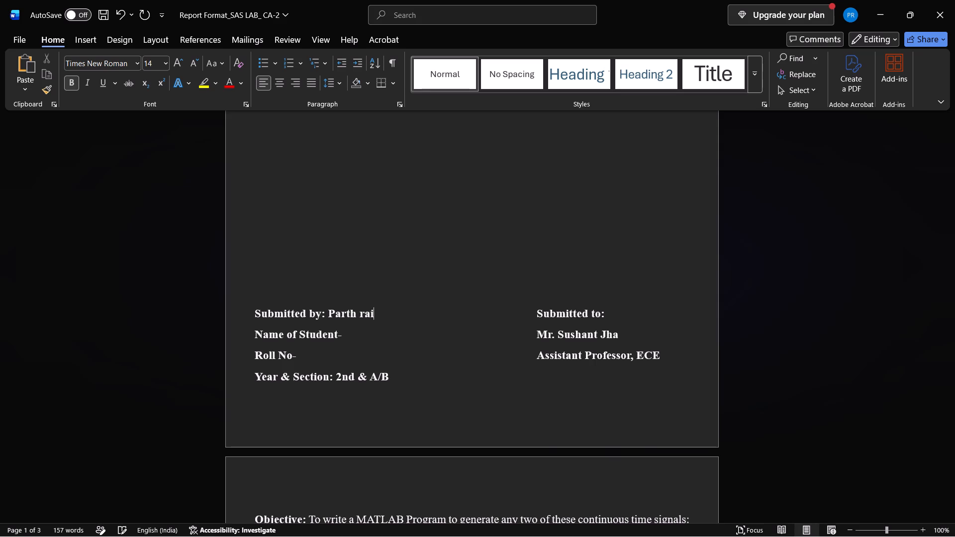
{"action": "left_click", "coordinate": [347, 332]}
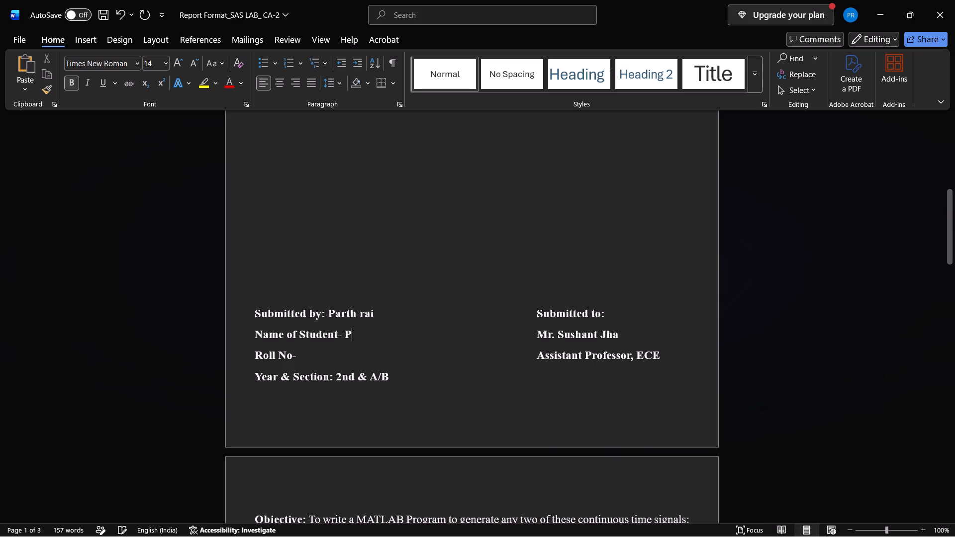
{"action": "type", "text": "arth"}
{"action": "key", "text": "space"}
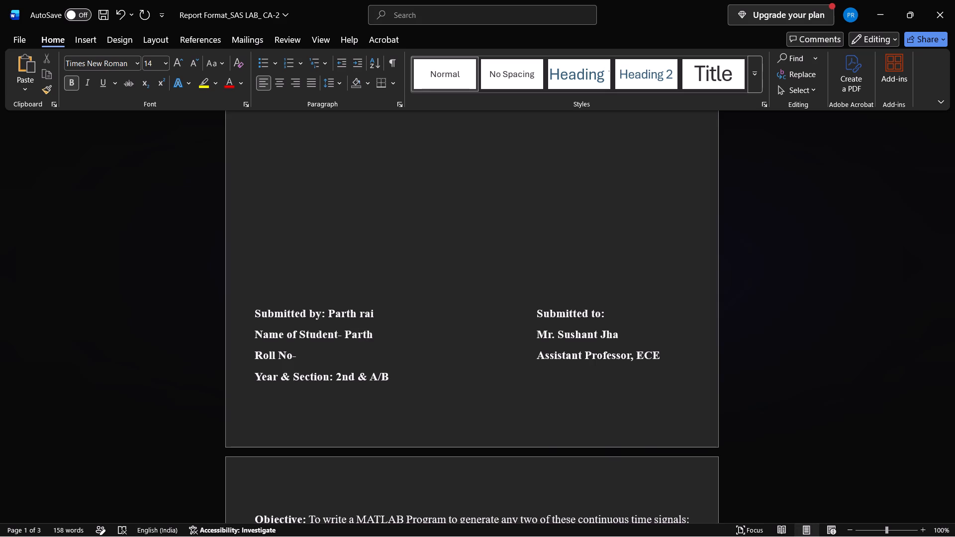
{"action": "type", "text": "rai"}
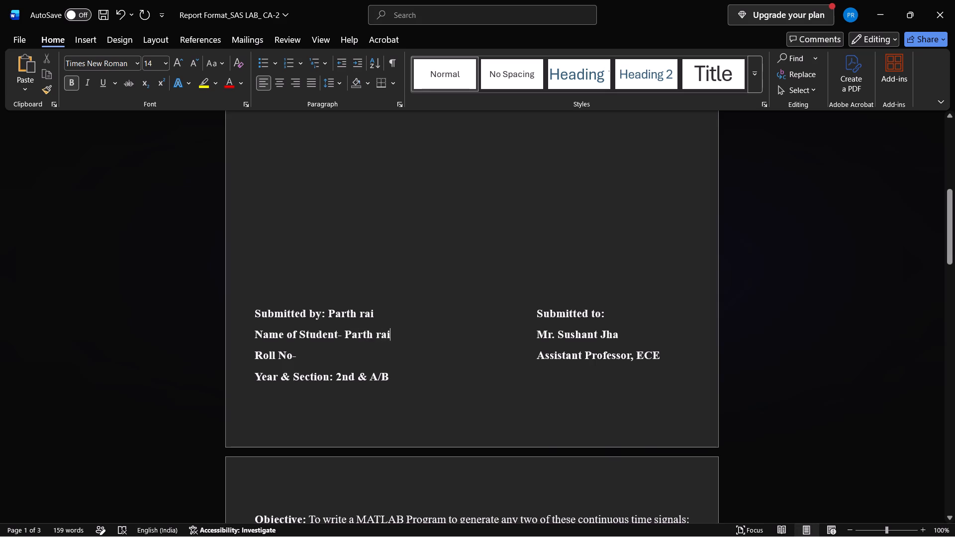
Fill in the student's roll number on the cover page's "Roll No-" line.
{"action": "left_click", "coordinate": [307, 358]}
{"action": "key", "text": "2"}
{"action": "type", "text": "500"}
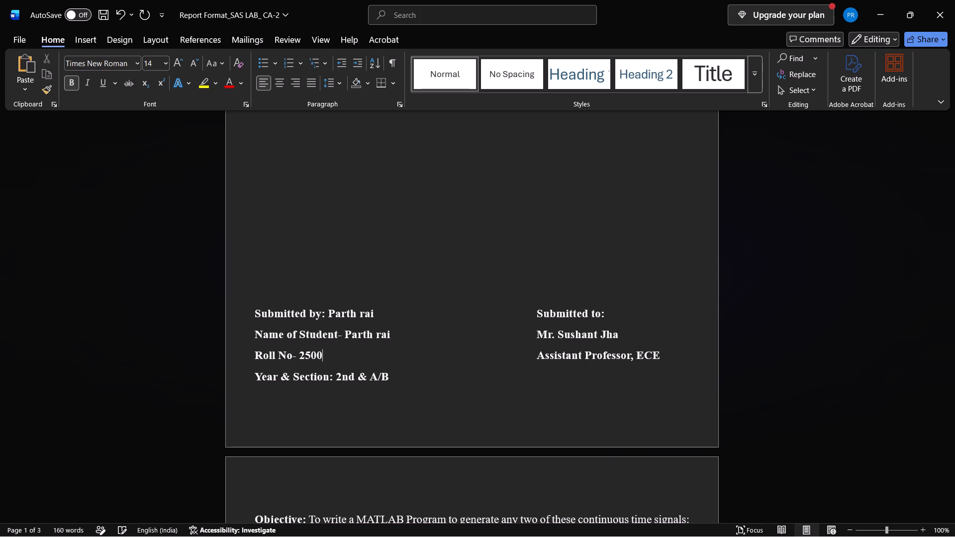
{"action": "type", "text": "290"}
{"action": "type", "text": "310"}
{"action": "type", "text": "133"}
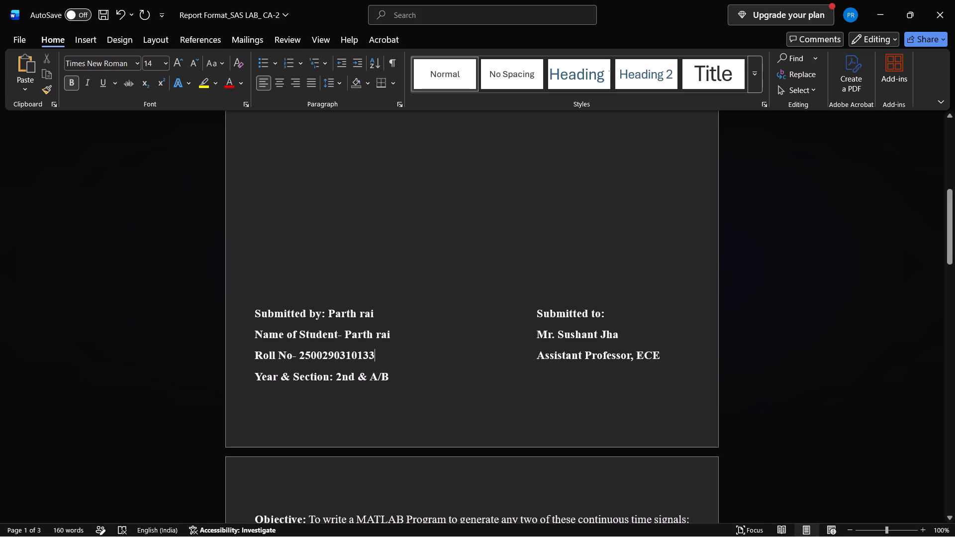
Change the cover page's "Year & Section" line to read "2nd & B" by removing "A/".
{"action": "left_click", "coordinate": [381, 375]}
{"action": "key", "text": "BackSpace"}
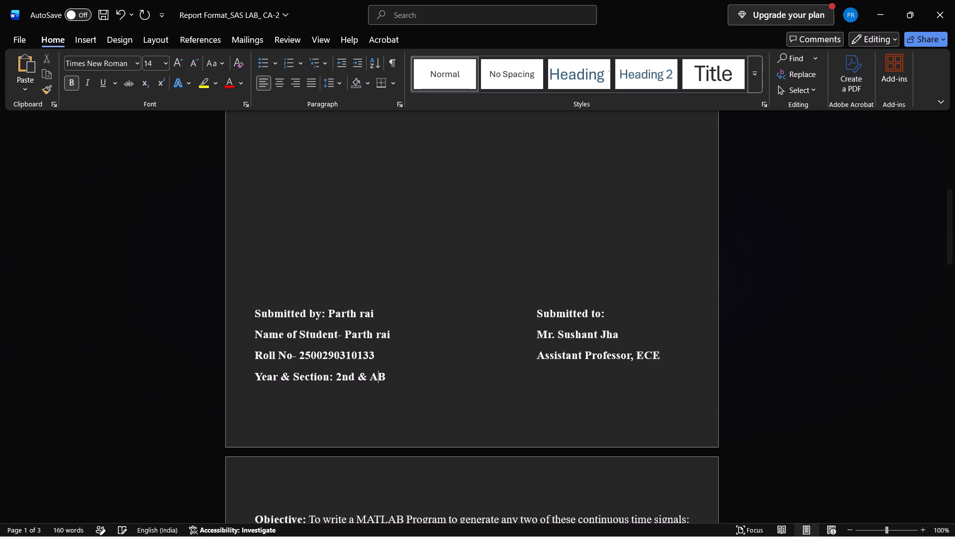
{"action": "key", "text": "BackSpace"}
Review the report from the cover page details through the objective, MATLAB code and figures to the RESULT section.
{"action": "scroll", "coordinate": [381, 375], "scroll_direction": "down", "scroll_amount": 1}
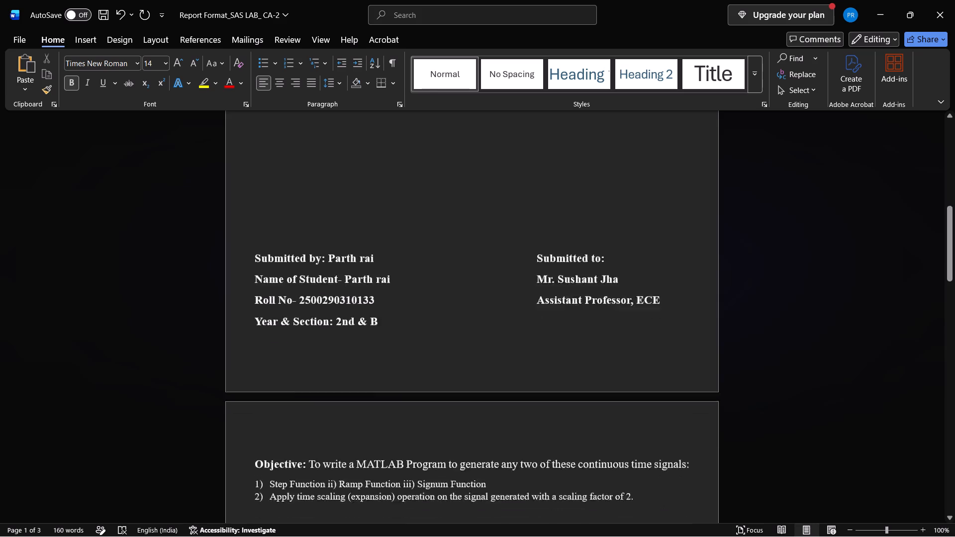
{"action": "scroll", "coordinate": [381, 375], "scroll_direction": "down", "scroll_amount": 4}
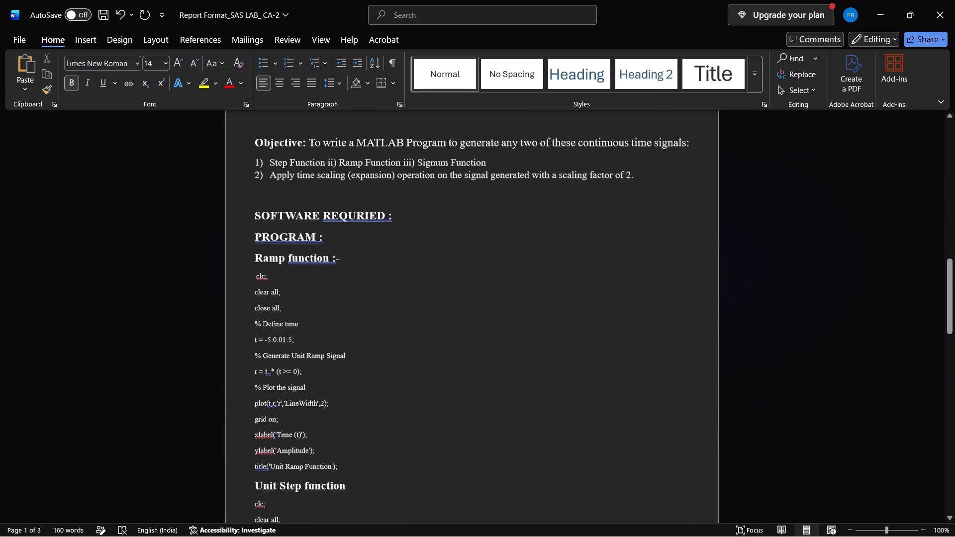
{"action": "scroll", "coordinate": [381, 375], "scroll_direction": "down", "scroll_amount": 6}
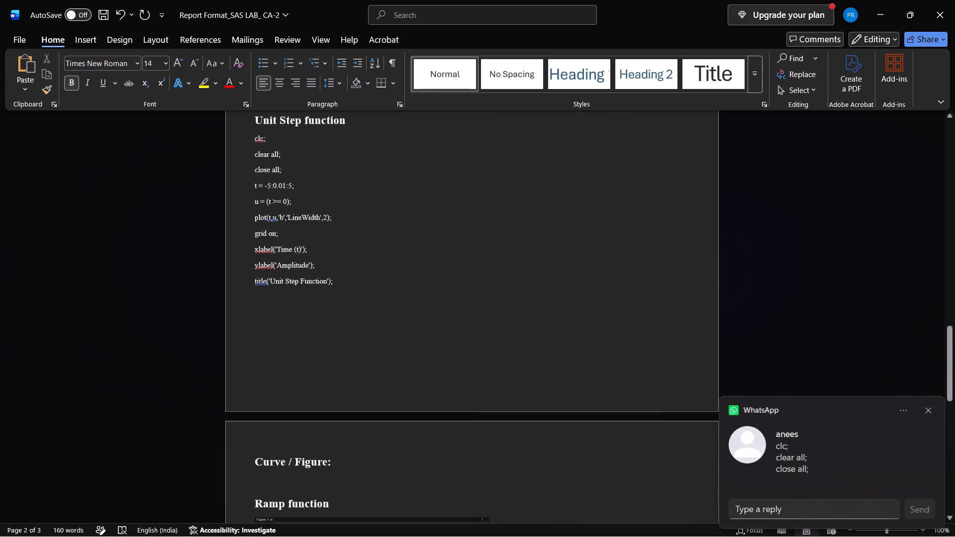
{"action": "scroll", "coordinate": [381, 375], "scroll_direction": "down", "scroll_amount": 7}
{"action": "scroll", "coordinate": [381, 375], "scroll_direction": "up", "scroll_amount": 2}
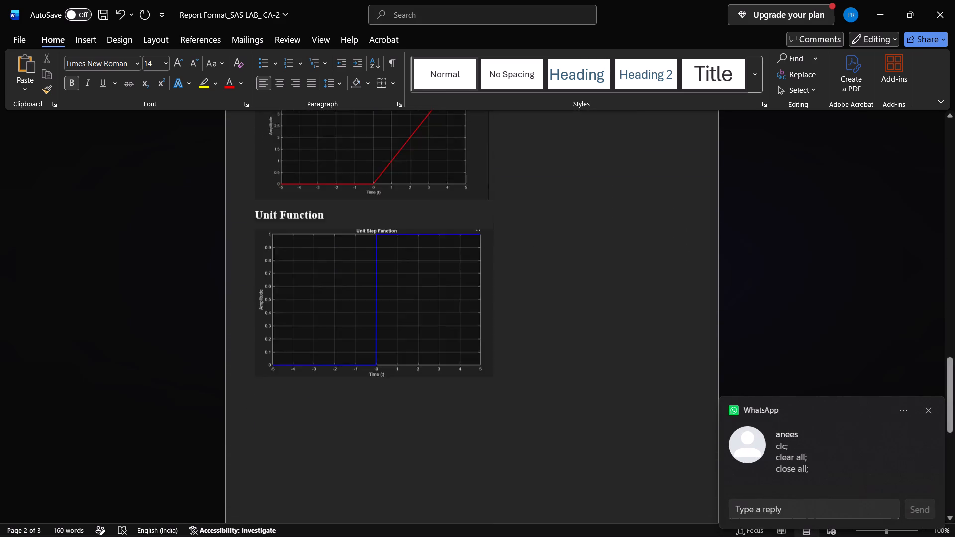
{"action": "scroll", "coordinate": [381, 375], "scroll_direction": "up", "scroll_amount": 11}
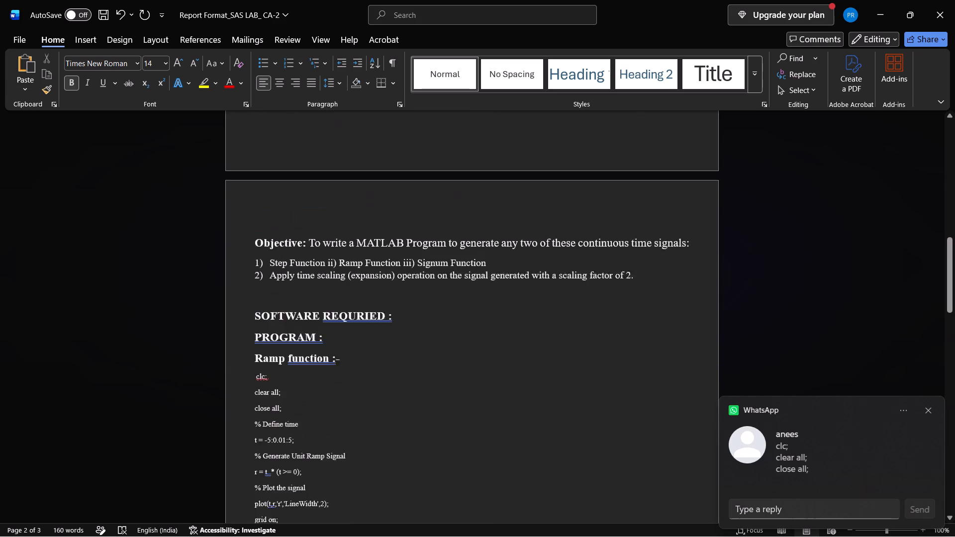
{"action": "scroll", "coordinate": [381, 375], "scroll_direction": "down", "scroll_amount": 7}
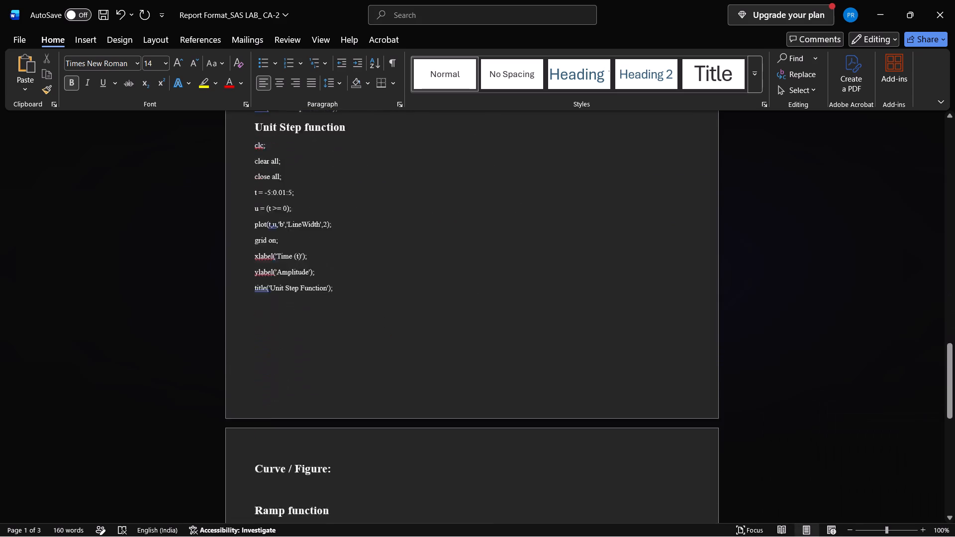
{"action": "scroll", "coordinate": [381, 375], "scroll_direction": "down", "scroll_amount": 3}
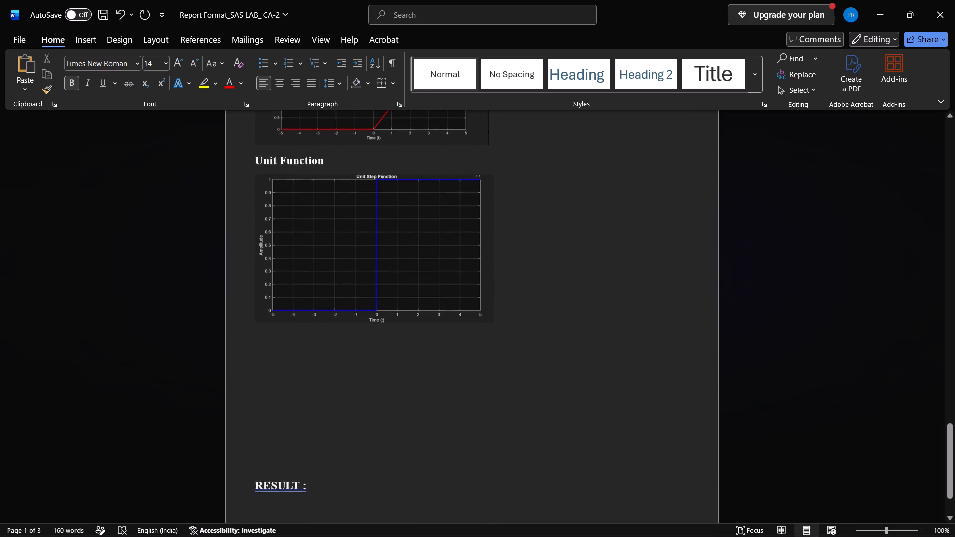
{"action": "scroll", "coordinate": [381, 375], "scroll_direction": "down", "scroll_amount": 3}
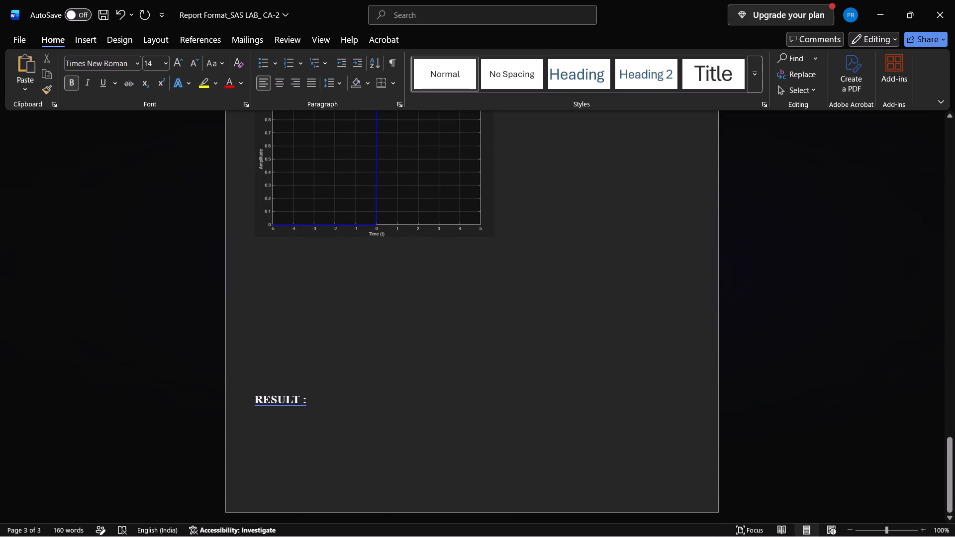
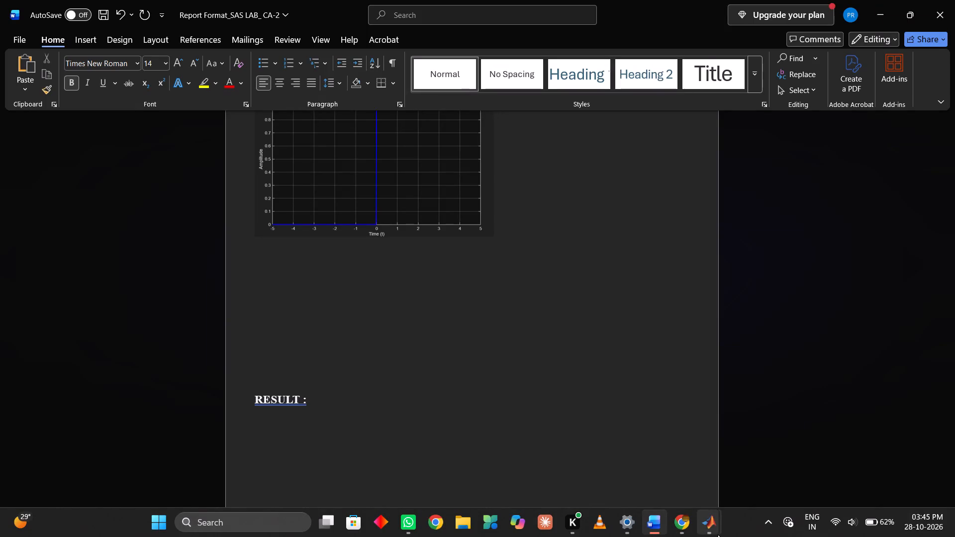
Switch to MATLAB and replace all the code in ca2.m with the copied unit step time-expansion script.
{"action": "left_click", "coordinate": [718, 535]}
{"action": "left_click", "coordinate": [709, 476]}
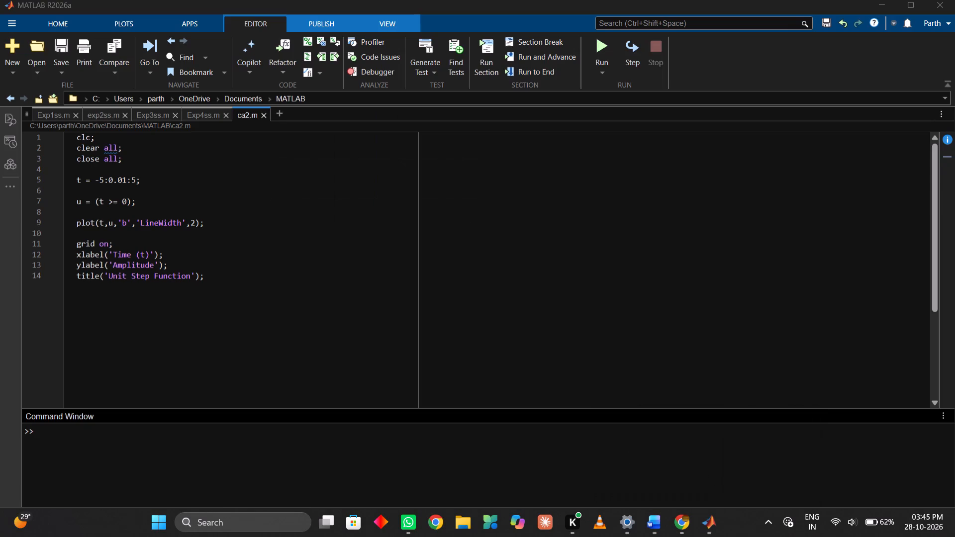
{"action": "left_click", "coordinate": [214, 283]}
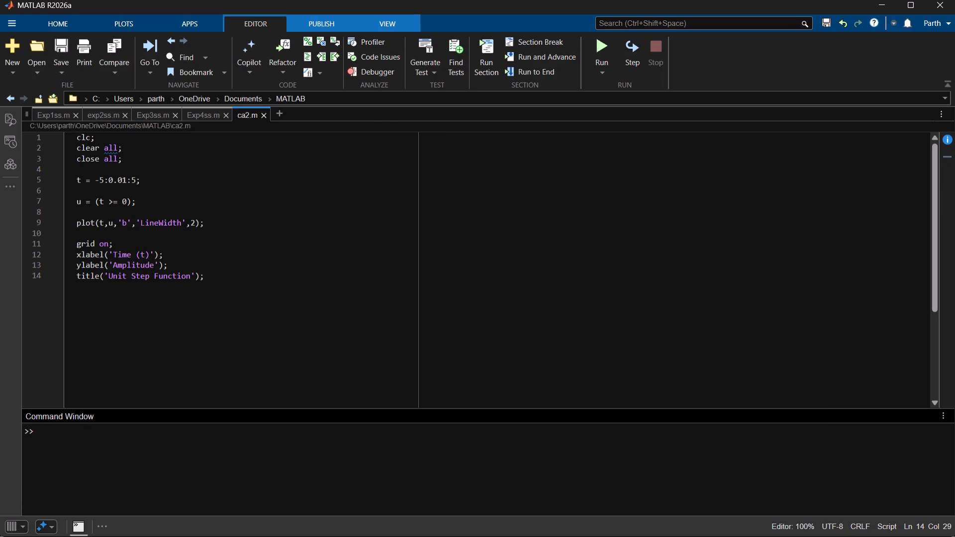
{"action": "left_click_drag", "start_coordinate": [75, 133], "coordinate": [205, 262]}
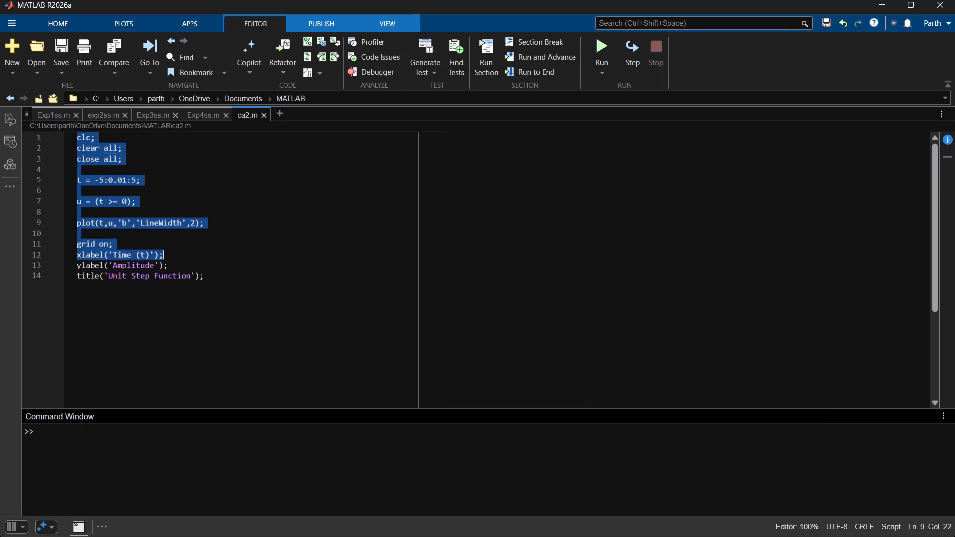
{"action": "left_click_drag", "start_coordinate": [205, 262], "coordinate": [223, 283]}
{"action": "key", "text": "BackSpace"}
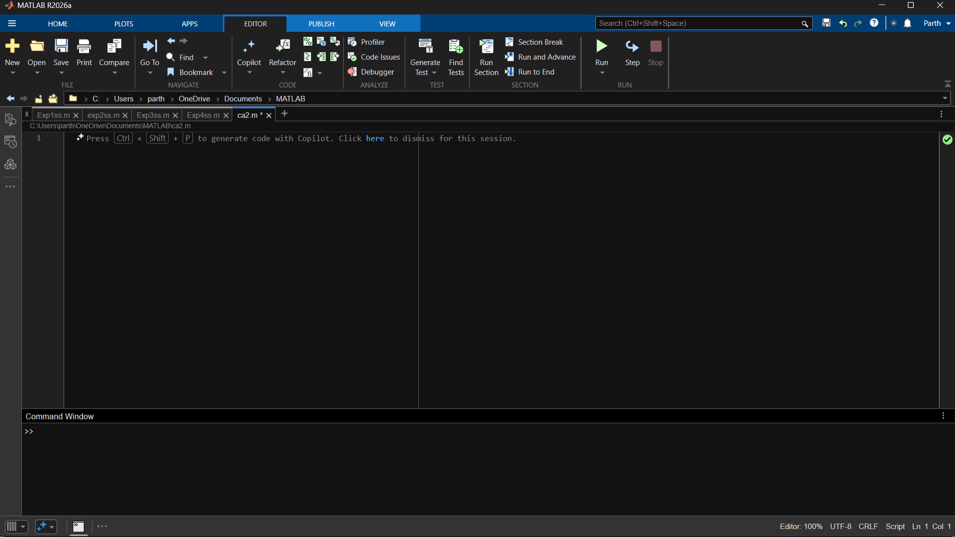
{"action": "key", "text": "ctrl+v"}
Delete the "Plot original and expanded signals" and "Time expansion by a factor of 2" comments with the blank lines above them.
{"action": "scroll", "coordinate": [223, 283], "scroll_direction": "down", "scroll_amount": 2}
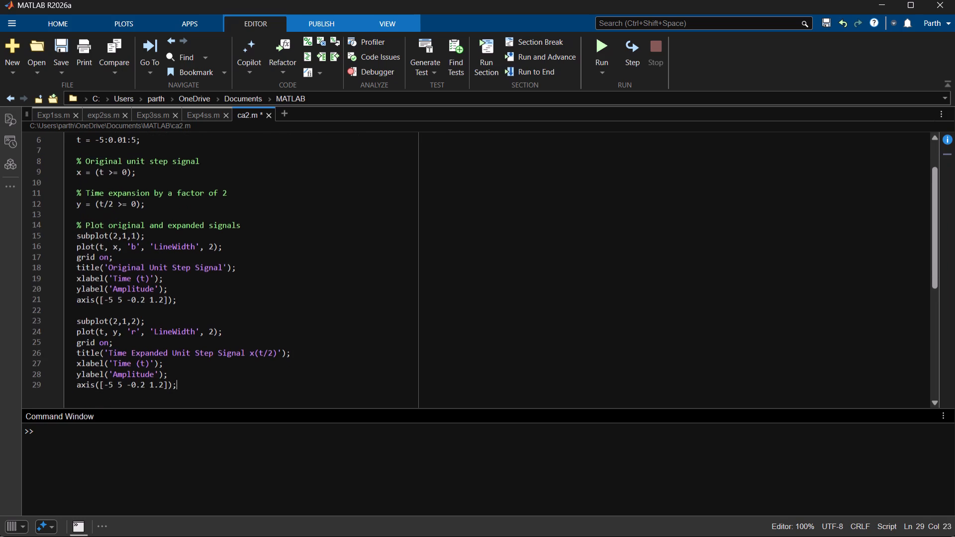
{"action": "scroll", "coordinate": [223, 283], "scroll_direction": "down", "scroll_amount": 3}
{"action": "scroll", "coordinate": [223, 283], "scroll_direction": "up", "scroll_amount": 2}
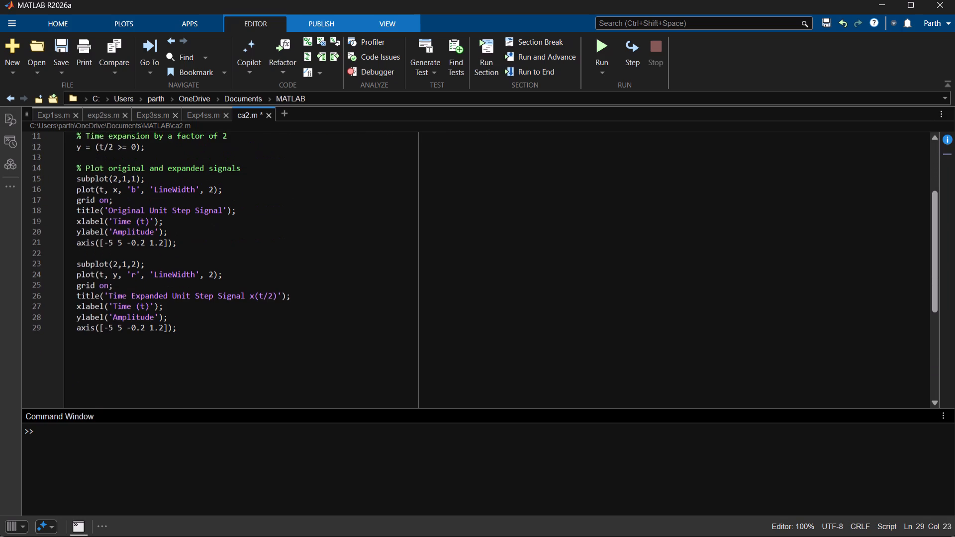
{"action": "left_click_drag", "start_coordinate": [242, 170], "coordinate": [68, 160]}
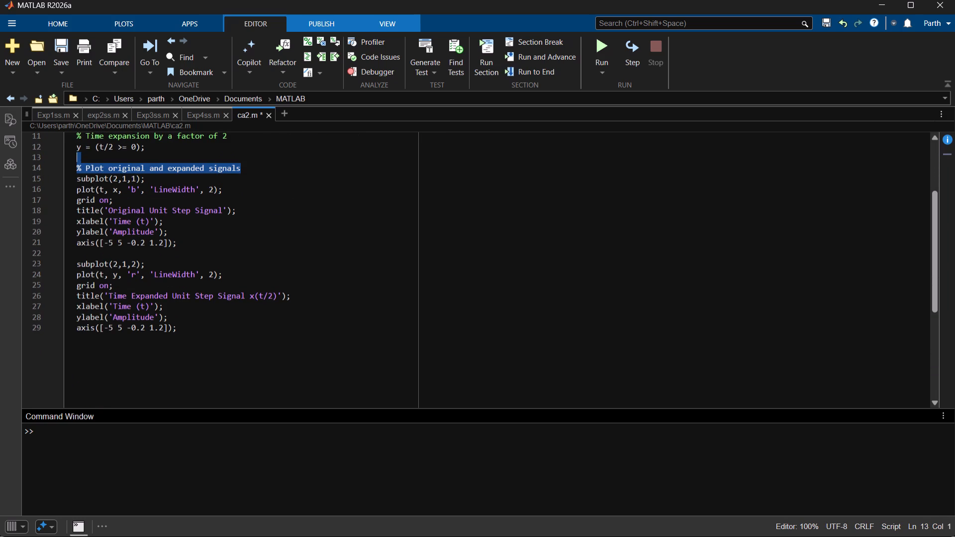
{"action": "key", "text": "BackSpace"}
{"action": "left_click", "coordinate": [68, 160]}
{"action": "key", "text": "BackSpace"}
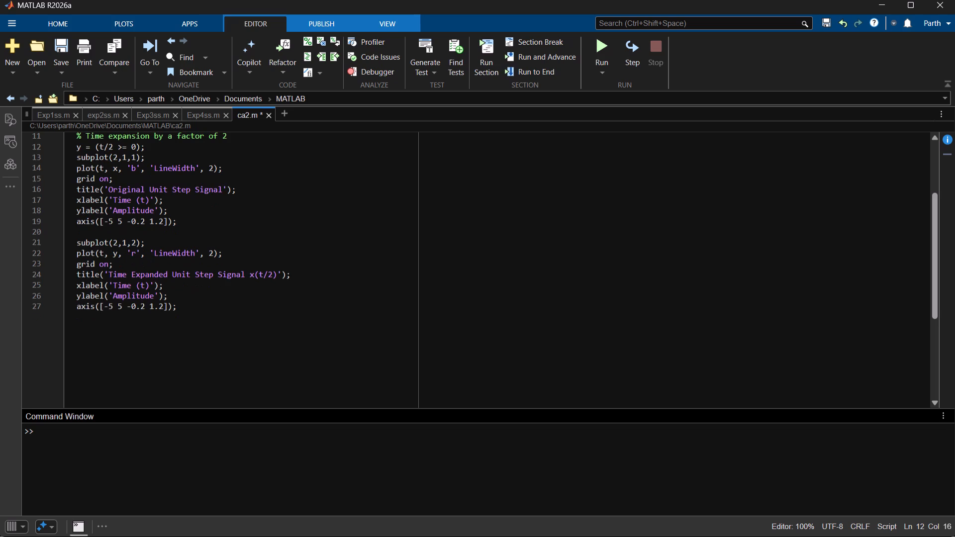
{"action": "scroll", "coordinate": [145, 156], "scroll_direction": "up", "scroll_amount": 1}
{"action": "left_click_drag", "start_coordinate": [228, 173], "coordinate": [150, 171]}
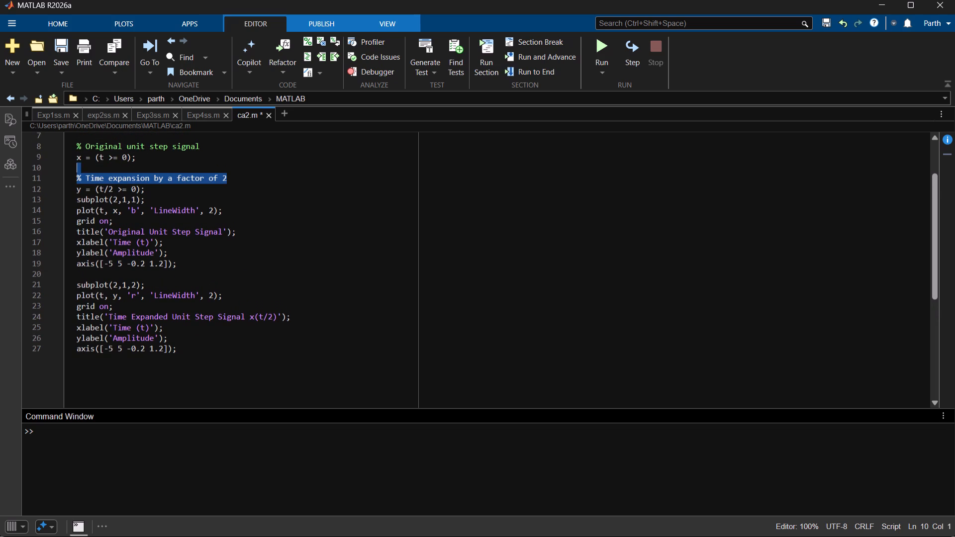
{"action": "left_click_drag", "start_coordinate": [150, 171], "coordinate": [111, 171]}
{"action": "key", "text": "BackSpace"}
{"action": "key", "text": "BackSpace"}
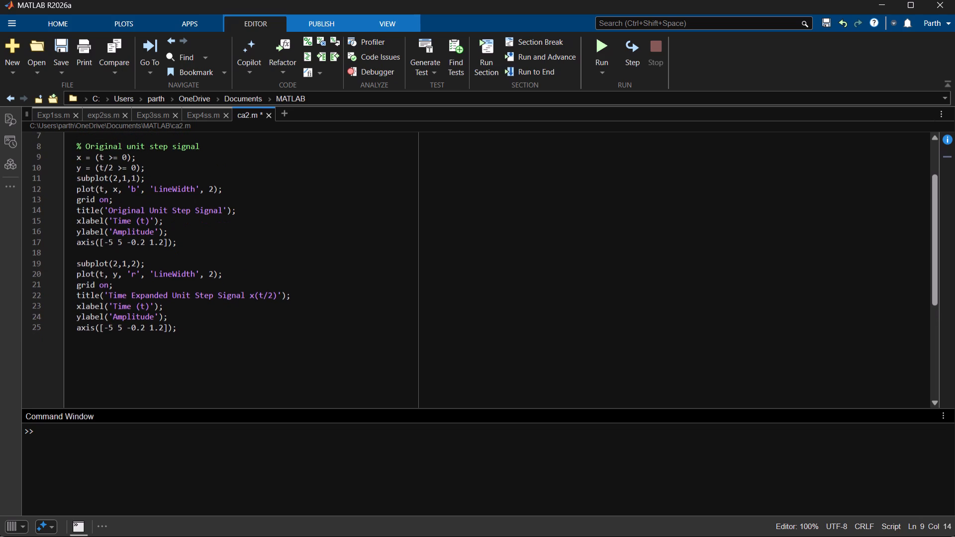
Delete the "Original unit step signal" and "Time vector" comment lines, plus the blank line above "Time vector".
{"action": "left_click_drag", "start_coordinate": [202, 145], "coordinate": [75, 145]}
{"action": "key", "text": "BackSpace"}
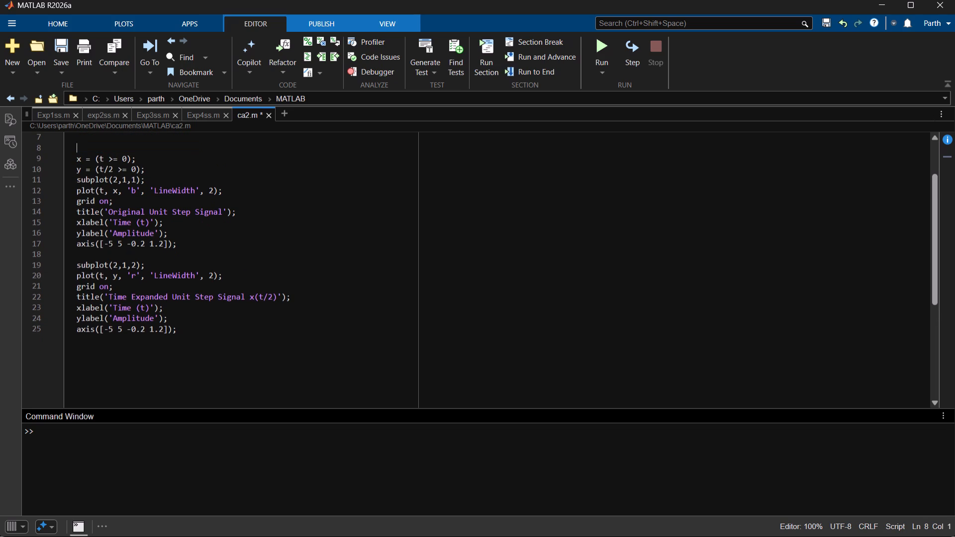
{"action": "key", "text": "BackSpace"}
{"action": "scroll", "coordinate": [75, 145], "scroll_direction": "up", "scroll_amount": 3}
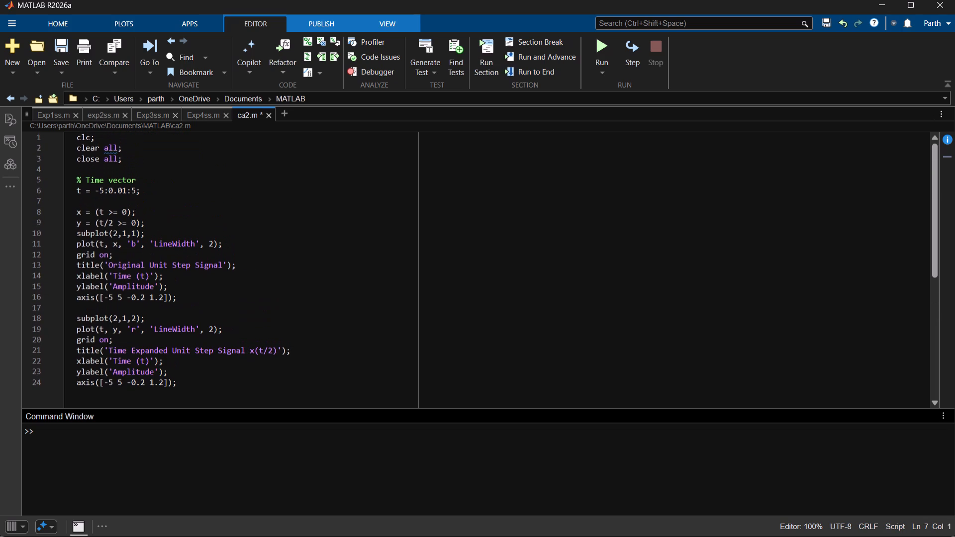
{"action": "left_click_drag", "start_coordinate": [140, 182], "coordinate": [57, 184]}
{"action": "key", "text": "BackSpace"}
{"action": "key", "text": "BackSpace"}
{"action": "key", "text": "BackSpace"}
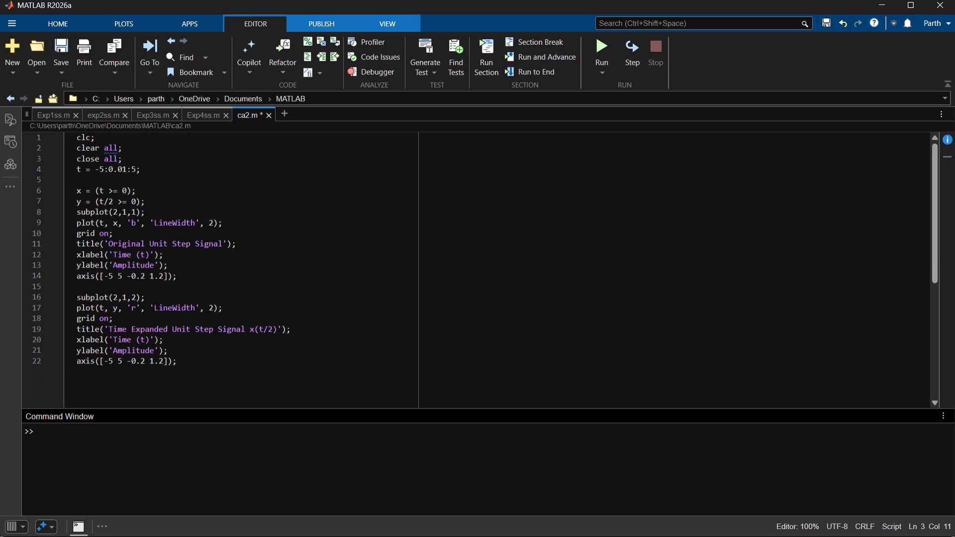
Remove the remaining blank lines before the x definition and before subplot(2,1,2).
{"action": "left_click", "coordinate": [77, 176]}
{"action": "key", "text": "BackSpace"}
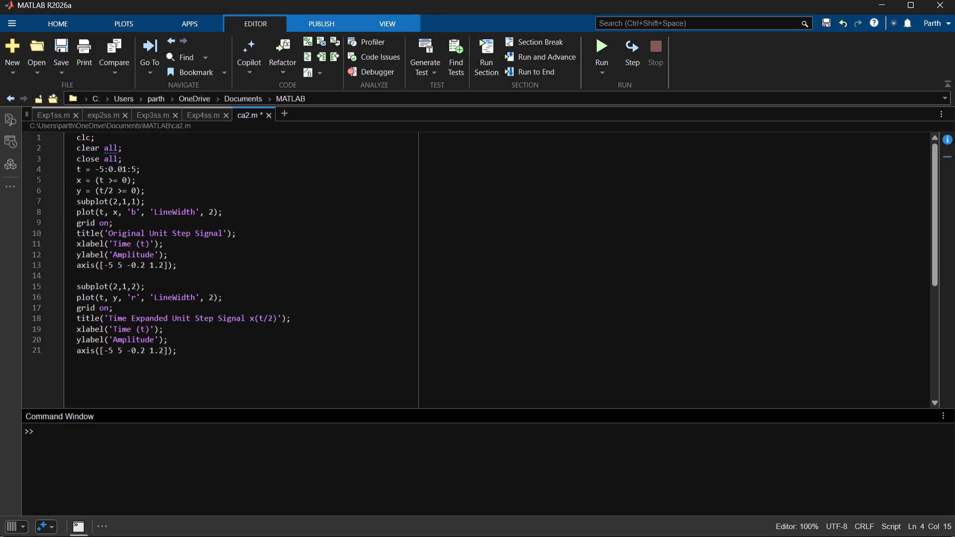
{"action": "left_click", "coordinate": [88, 274]}
{"action": "key", "text": "BackSpace"}
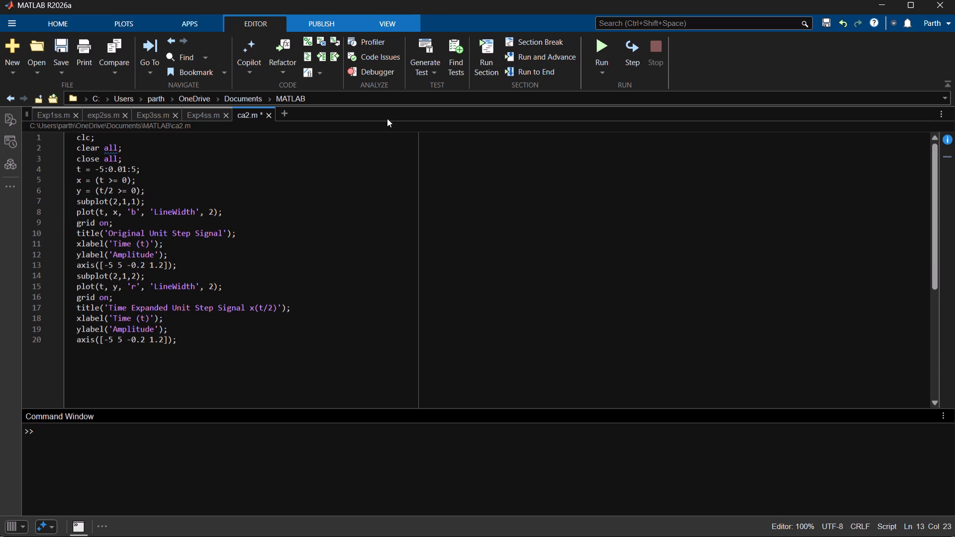
Run the ca2.m script to plot the original and time-expanded unit step signals.
{"action": "left_click", "coordinate": [605, 38]}
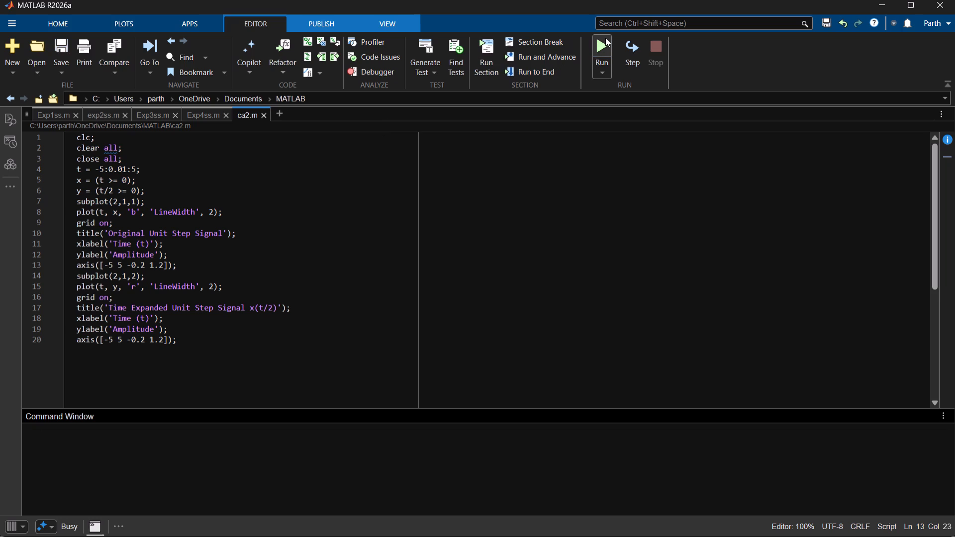
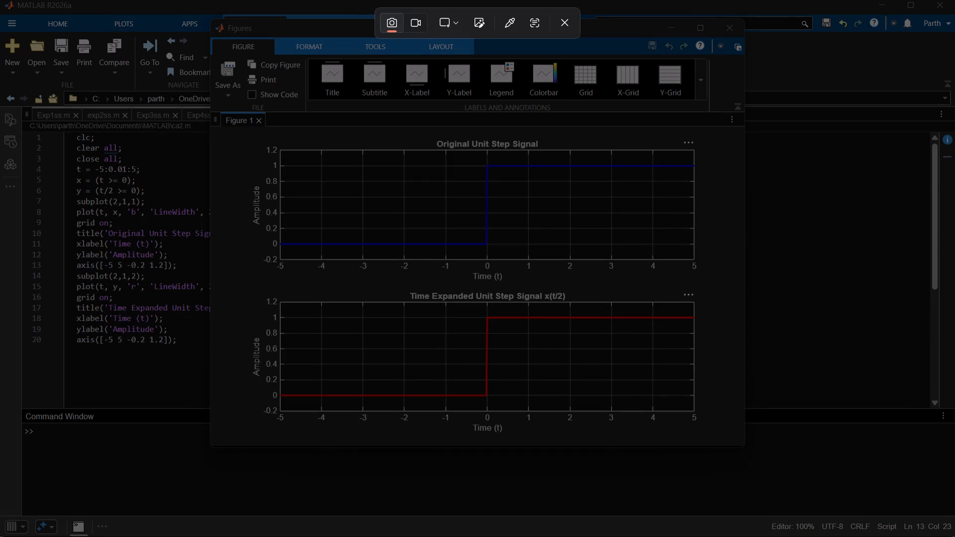
Capture a screen snip of Figure 1 covering both the original and the time-expanded unit step plots.
{"action": "left_click_drag", "start_coordinate": [225, 127], "coordinate": [718, 357]}
{"action": "scroll", "coordinate": [712, 330], "scroll_direction": "up", "scroll_amount": 1}
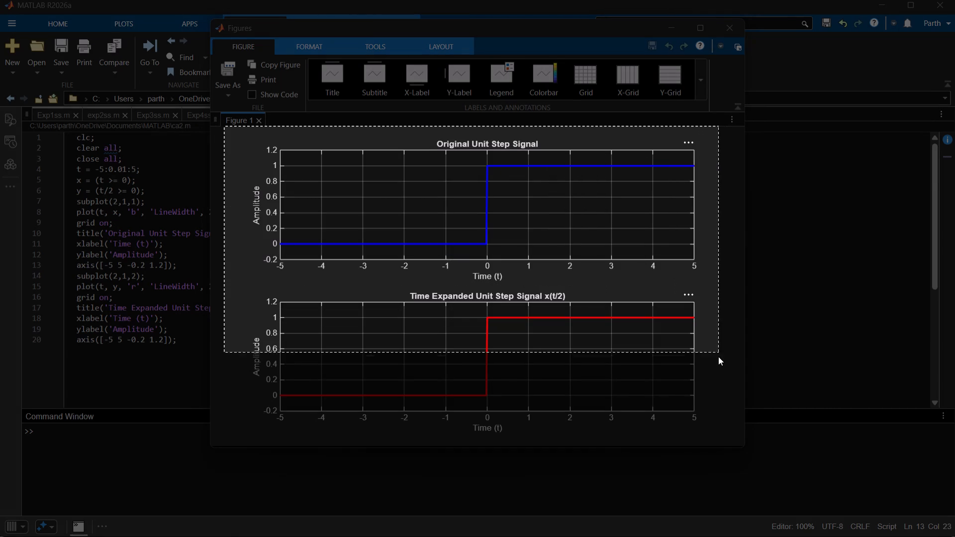
{"action": "scroll", "coordinate": [718, 357], "scroll_direction": "up", "scroll_amount": 2}
{"action": "left_click_drag", "start_coordinate": [718, 357], "coordinate": [722, 442]}
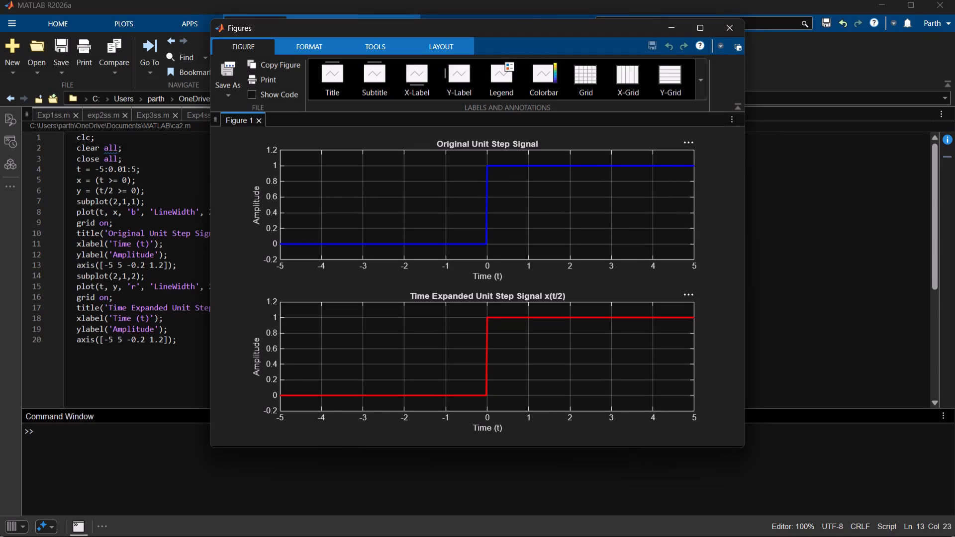
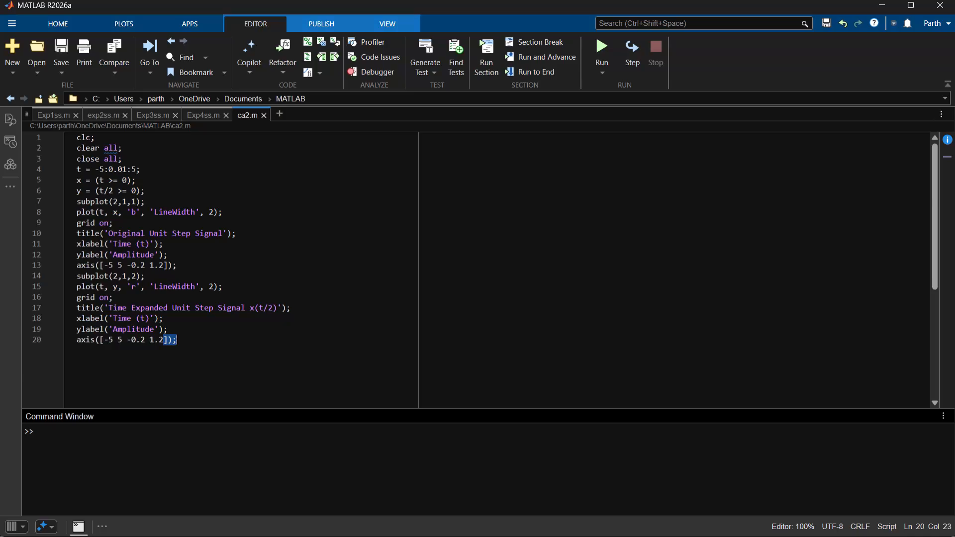
Close the ca2.m script.
{"action": "key", "text": "ctrl+w"}
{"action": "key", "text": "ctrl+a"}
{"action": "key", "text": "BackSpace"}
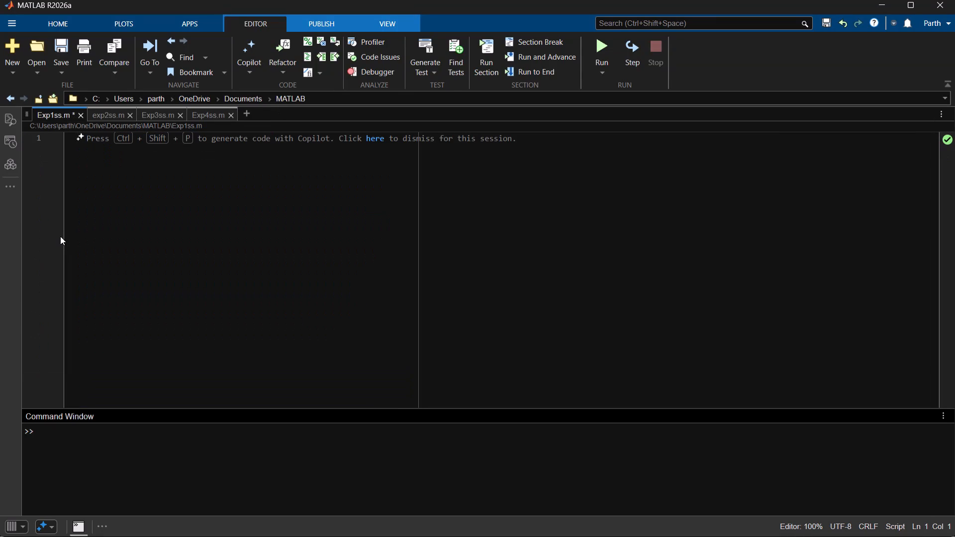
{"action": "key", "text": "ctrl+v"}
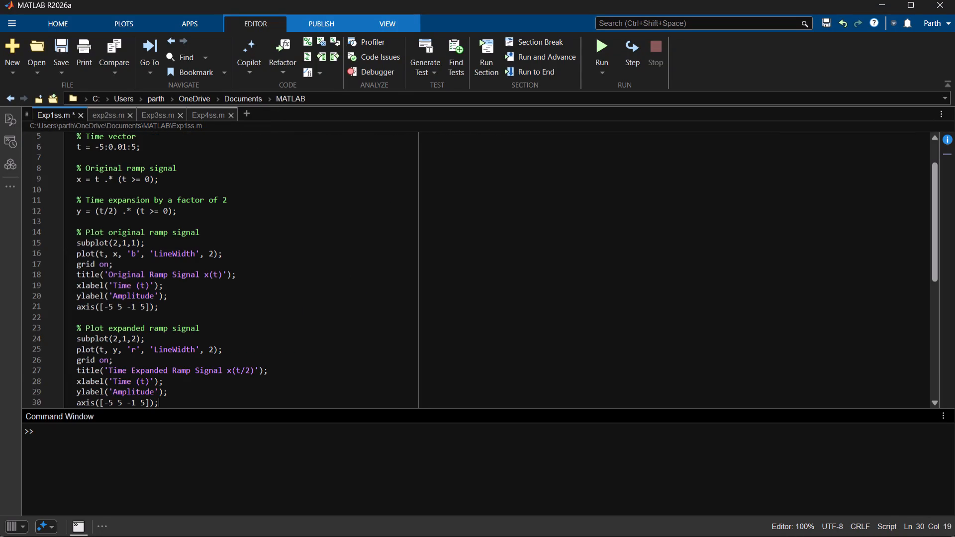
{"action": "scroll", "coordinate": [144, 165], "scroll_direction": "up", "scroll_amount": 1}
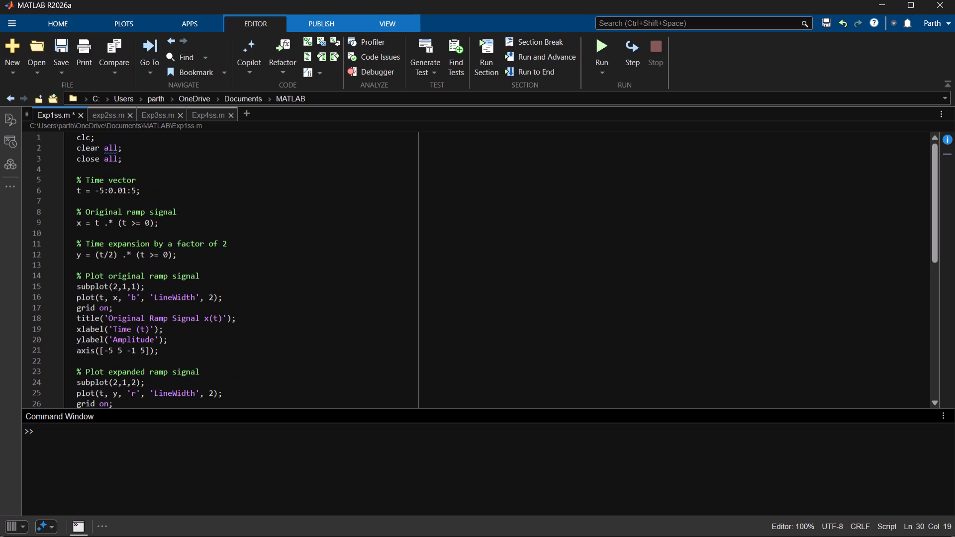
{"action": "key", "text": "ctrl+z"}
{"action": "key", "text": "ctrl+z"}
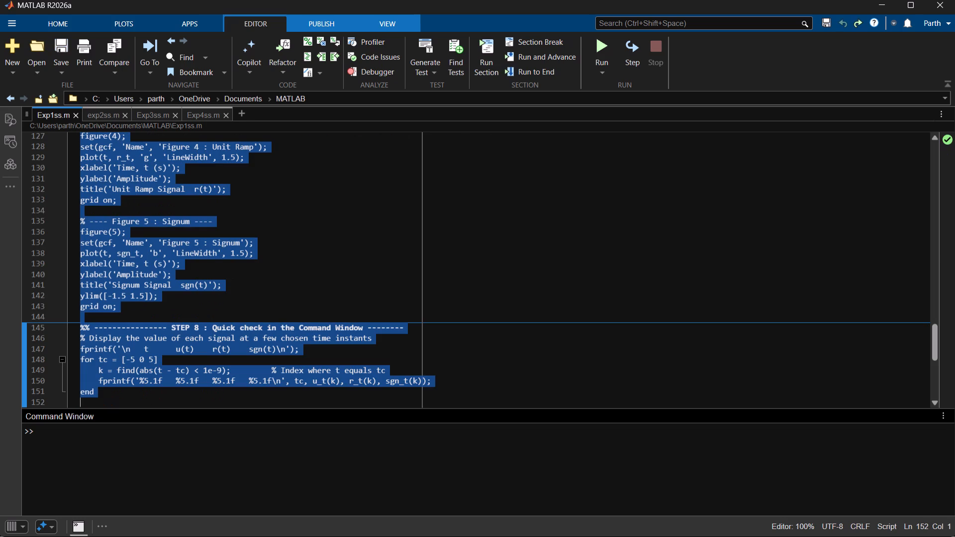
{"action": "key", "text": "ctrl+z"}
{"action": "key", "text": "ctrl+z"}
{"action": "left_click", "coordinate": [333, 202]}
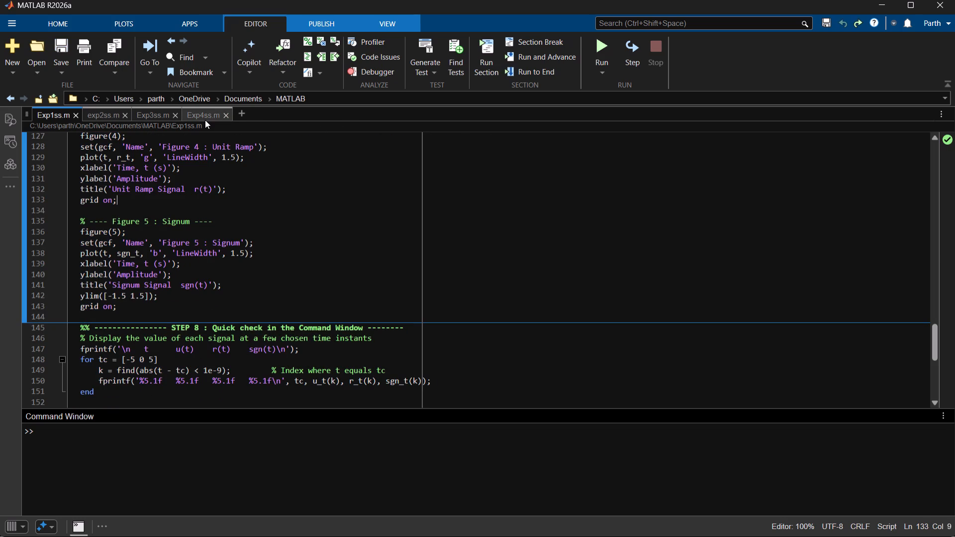
Create a new blank script and paste the copied code for the original ramp signal and its time expansion by 2.
{"action": "left_click", "coordinate": [243, 115]}
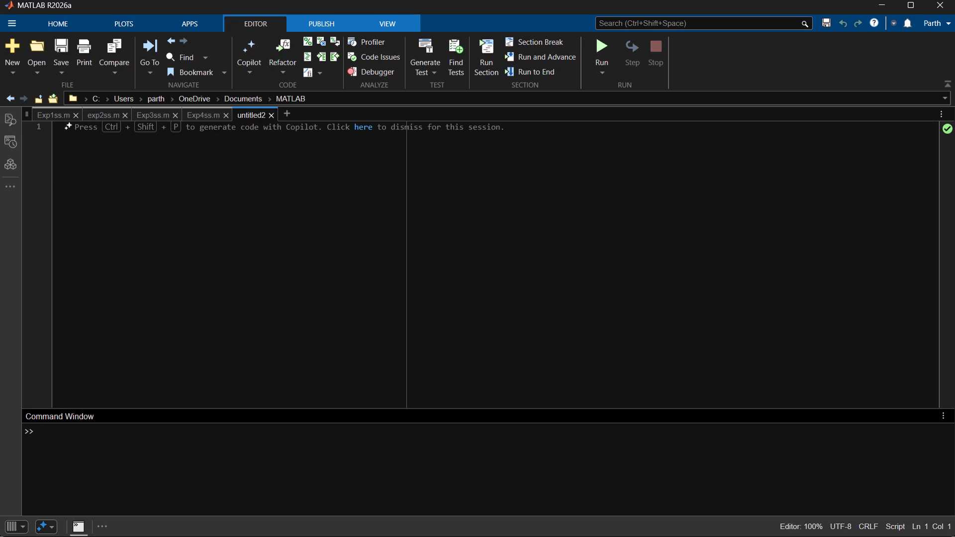
{"action": "key", "text": "ctrl+v"}
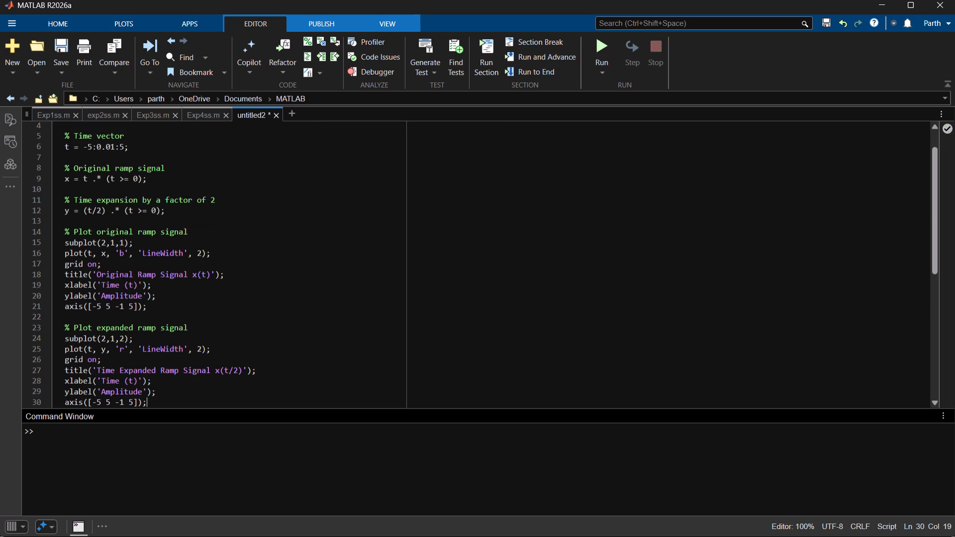
Run the new ramp signal script to plot the original and time-expanded ramp signals.
{"action": "left_click", "coordinate": [604, 48]}
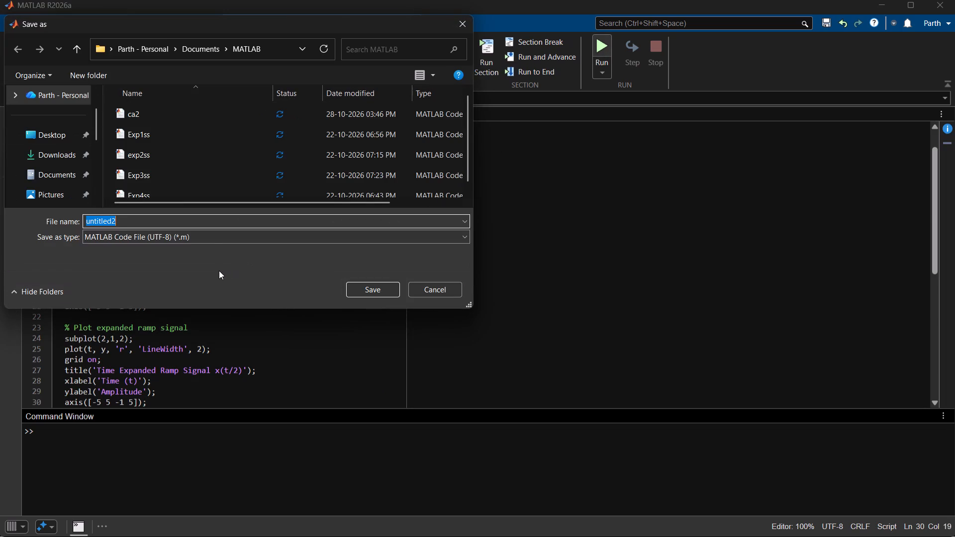
Save the untitled ramp signal script as ca22 in the MATLAB folder and let it run.
{"action": "key", "text": "BackSpace"}
{"action": "type", "text": "ca22"}
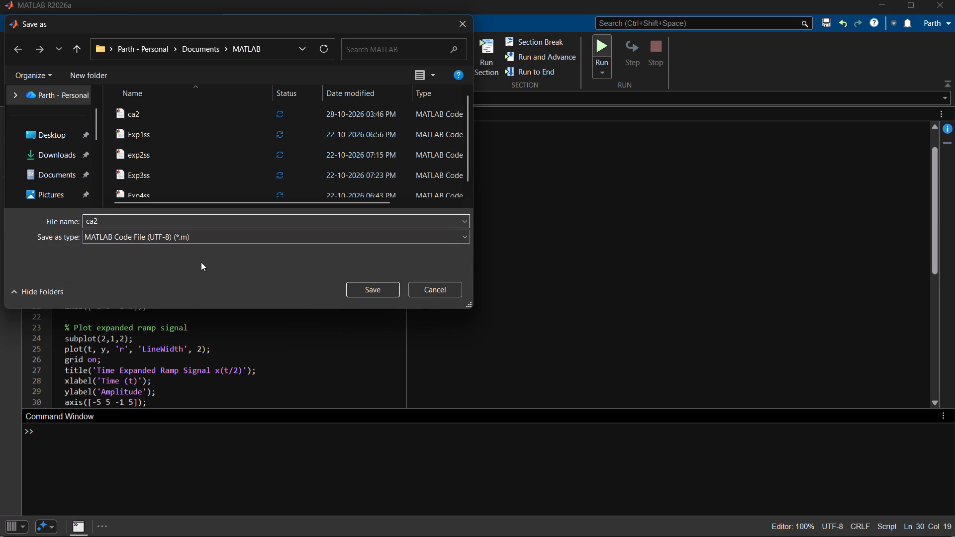
{"action": "left_click", "coordinate": [387, 285]}
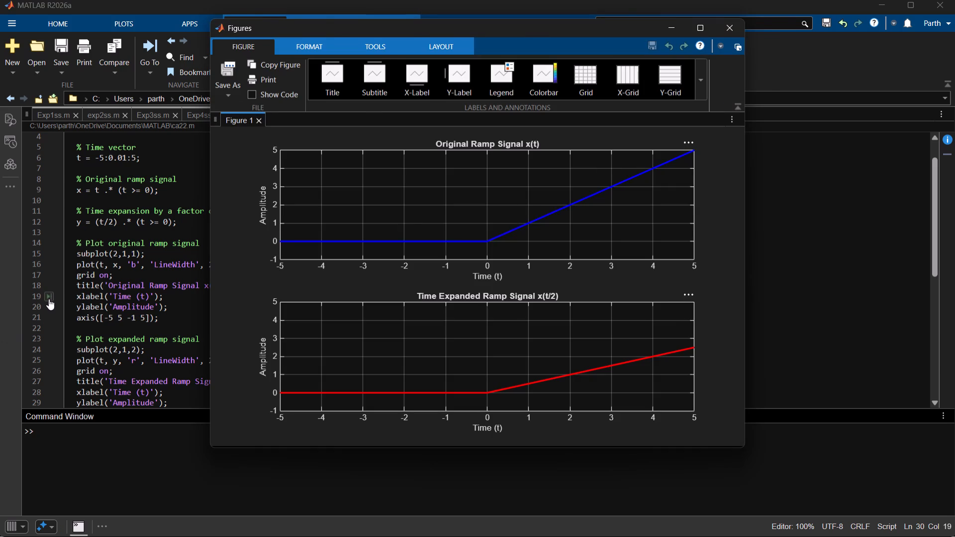
Delete the "Time vector" comment line, and the "Original ramp signal" comment together with the blank line above it.
{"action": "left_click", "coordinate": [49, 299]}
{"action": "left_click_drag", "start_coordinate": [76, 149], "coordinate": [148, 140]}
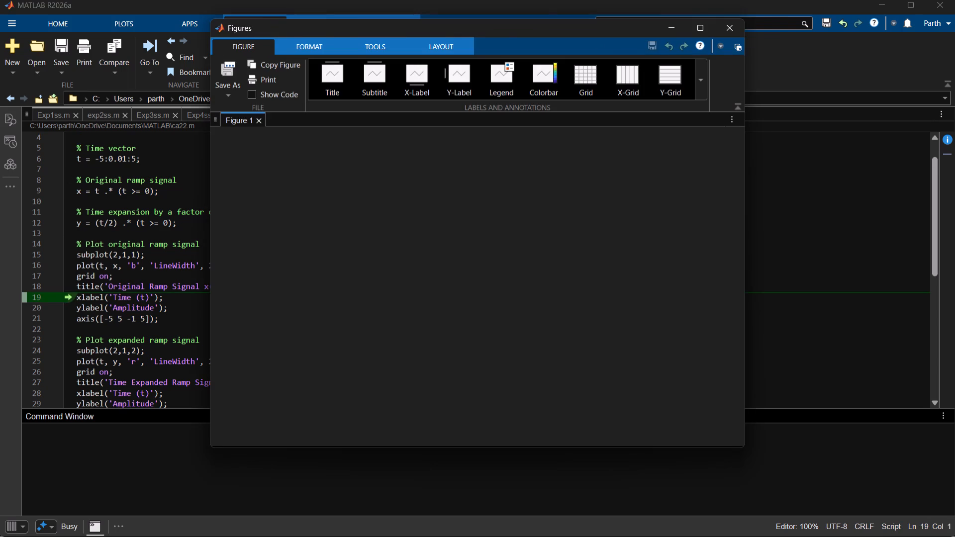
{"action": "left_click_drag", "start_coordinate": [137, 147], "coordinate": [83, 137]}
{"action": "key", "text": "BackSpace"}
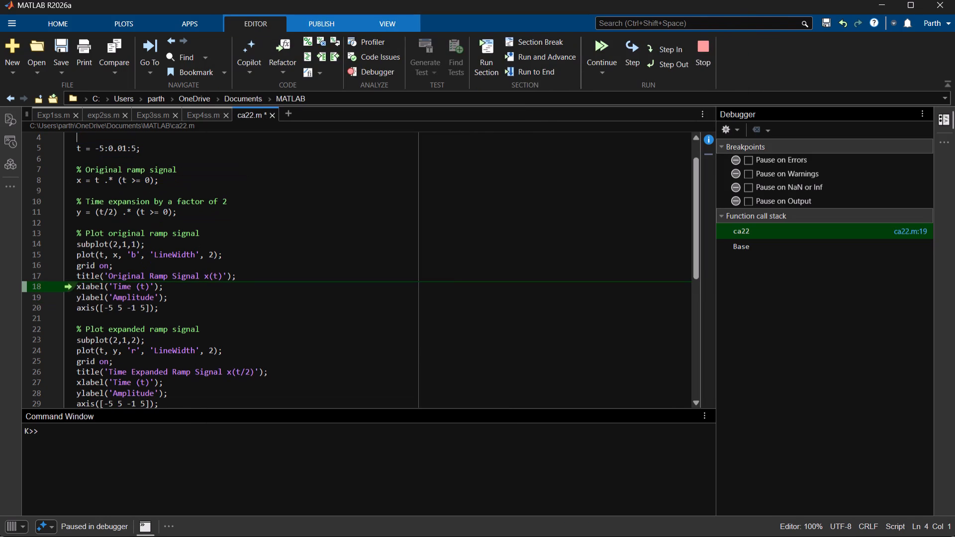
{"action": "left_click_drag", "start_coordinate": [181, 166], "coordinate": [75, 163]}
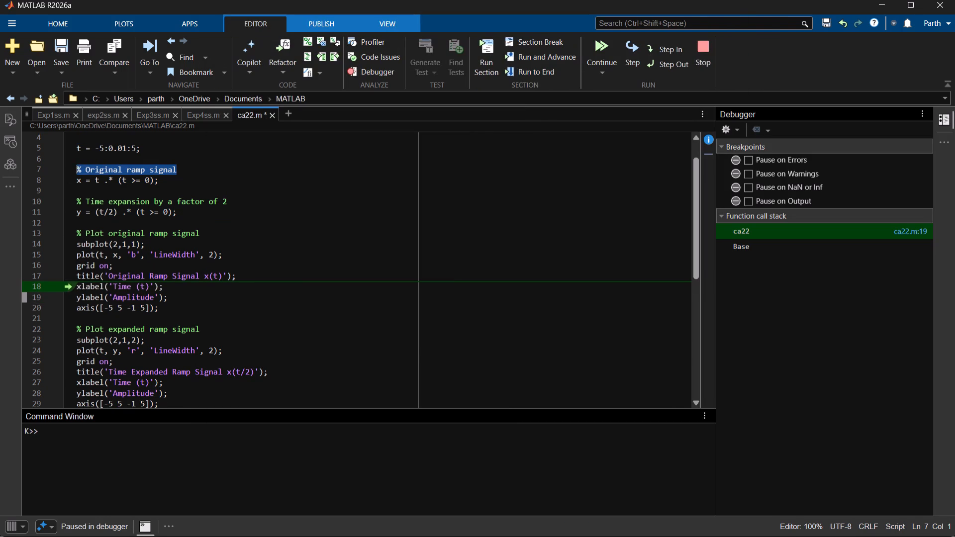
{"action": "left_click_drag", "start_coordinate": [75, 163], "coordinate": [75, 161]}
{"action": "key", "text": "BackSpace"}
{"action": "key", "text": "BackSpace"}
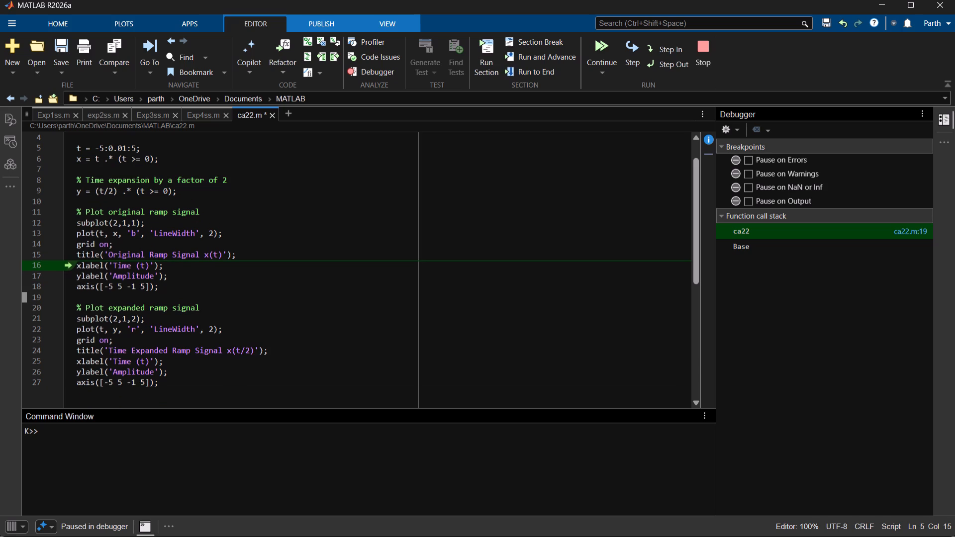
Delete the "Time expansion by a factor of 2", "Plot original ramp signal" and "Plot expanded ramp signal" comments with the blank lines above them.
{"action": "left_click_drag", "start_coordinate": [227, 178], "coordinate": [98, 165]}
{"action": "key", "text": "BackSpace"}
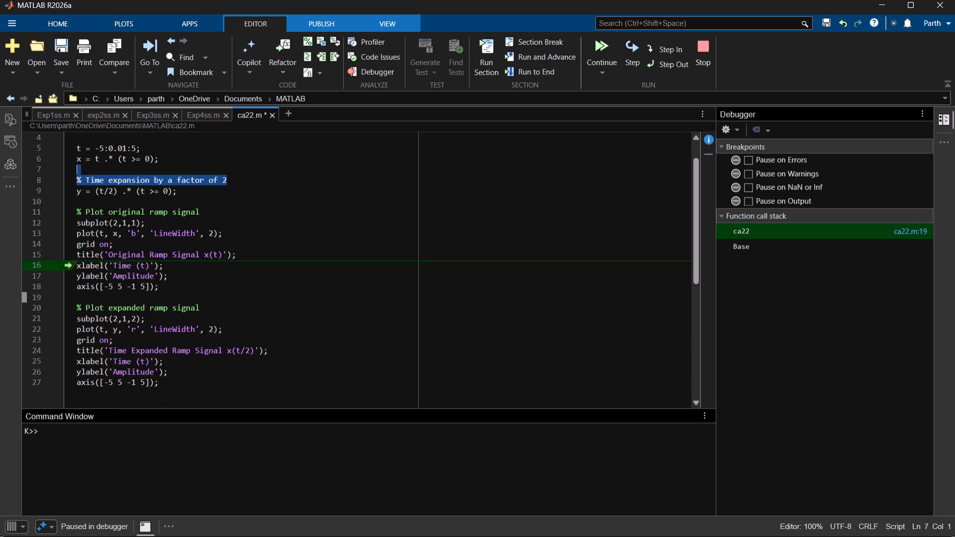
{"action": "key", "text": "BackSpace"}
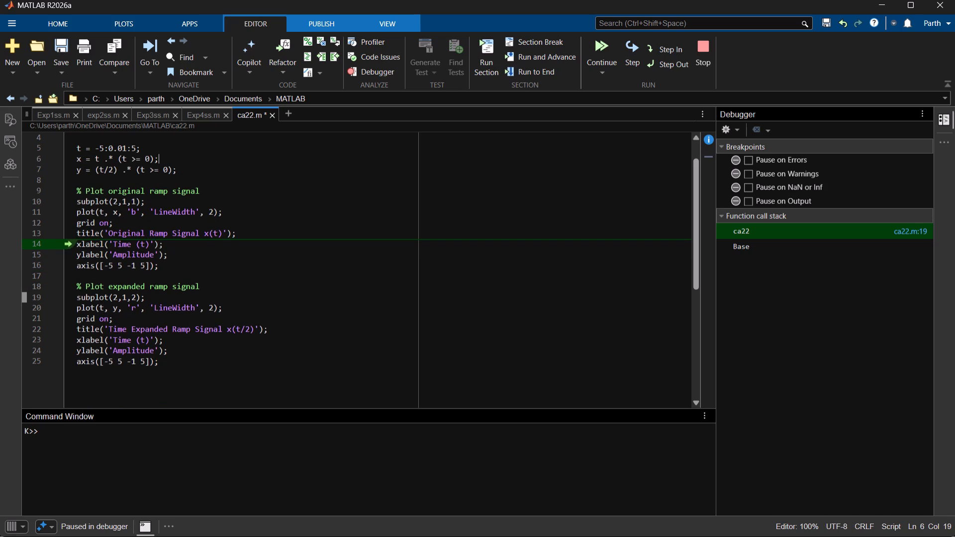
{"action": "left_click_drag", "start_coordinate": [204, 193], "coordinate": [69, 180]}
{"action": "key", "text": "BackSpace"}
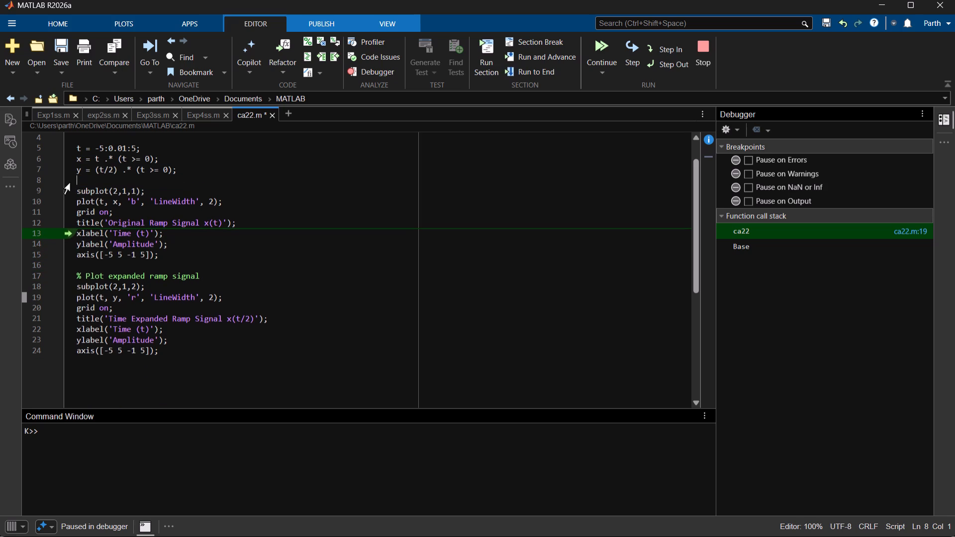
{"action": "key", "text": "BackSpace"}
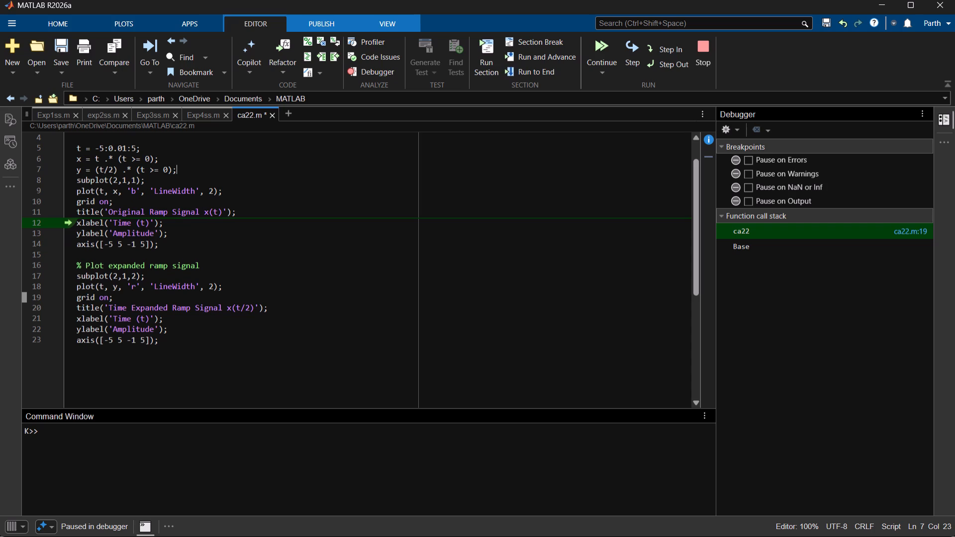
{"action": "left_click", "coordinate": [201, 266]}
{"action": "left_click_drag", "start_coordinate": [201, 266], "coordinate": [182, 261]}
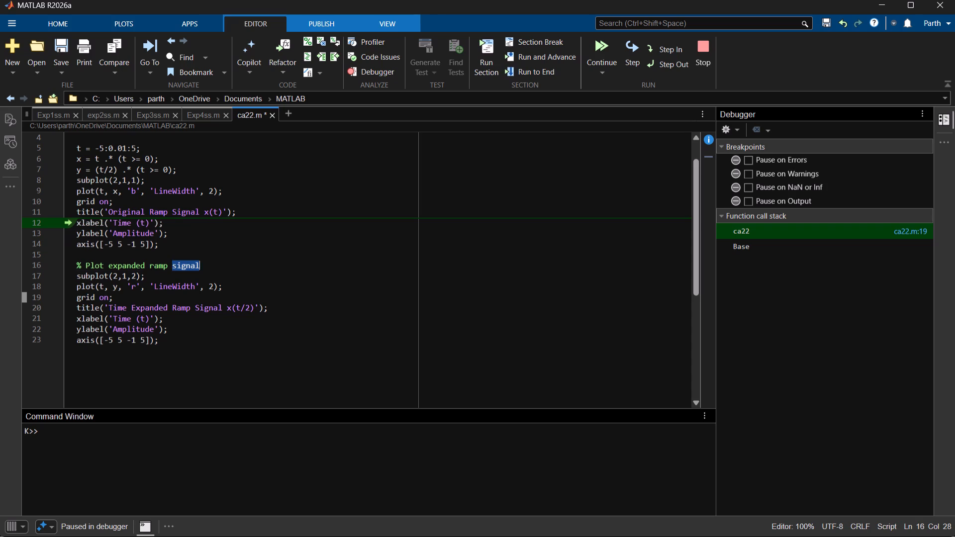
{"action": "left_click_drag", "start_coordinate": [182, 261], "coordinate": [73, 256]}
{"action": "key", "text": "BackSpace"}
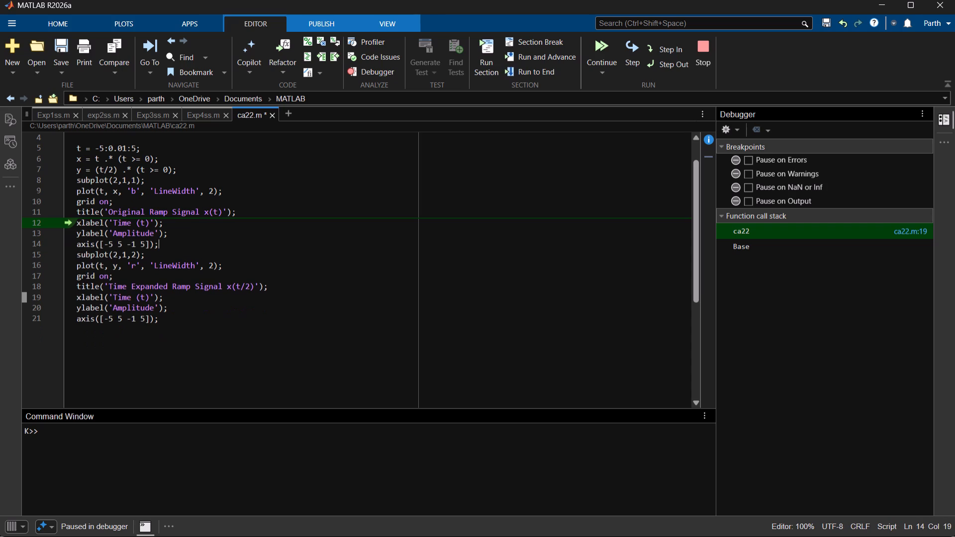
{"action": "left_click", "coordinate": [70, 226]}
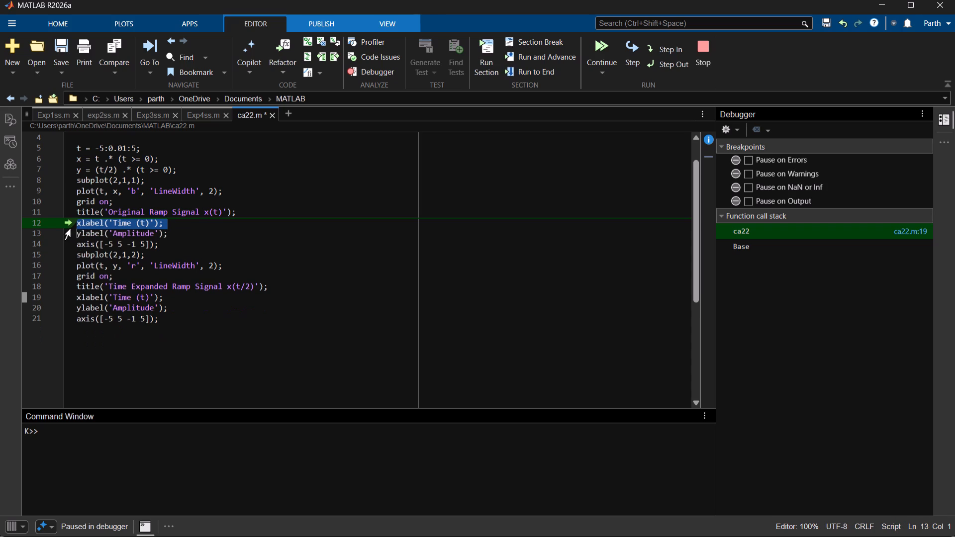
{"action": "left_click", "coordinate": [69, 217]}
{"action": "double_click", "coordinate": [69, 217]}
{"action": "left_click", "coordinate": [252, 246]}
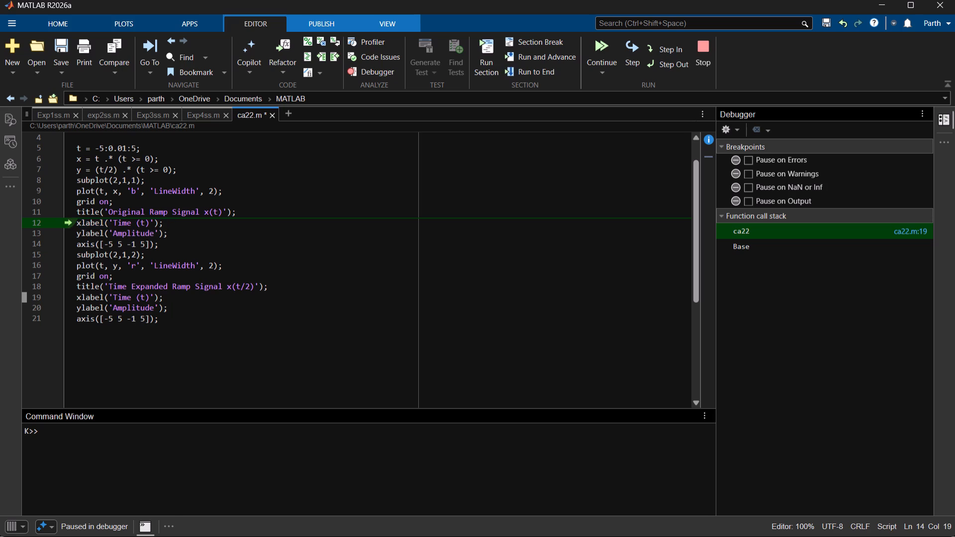
Copy the entire ca22.m script, from clc; through the final axis([-5 5 -1 5]); line.
{"action": "scroll", "coordinate": [79, 148], "scroll_direction": "up", "scroll_amount": 6}
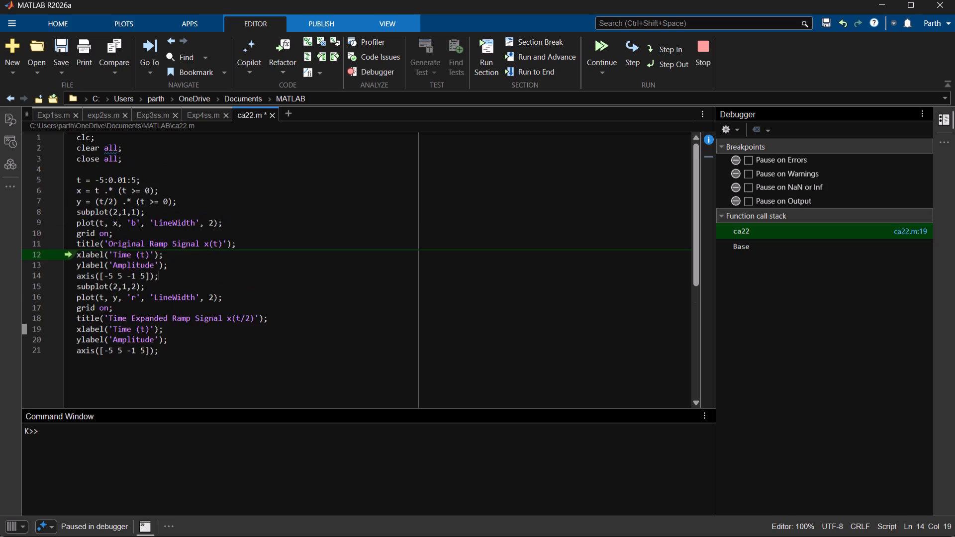
{"action": "left_click_drag", "start_coordinate": [72, 136], "coordinate": [214, 345]}
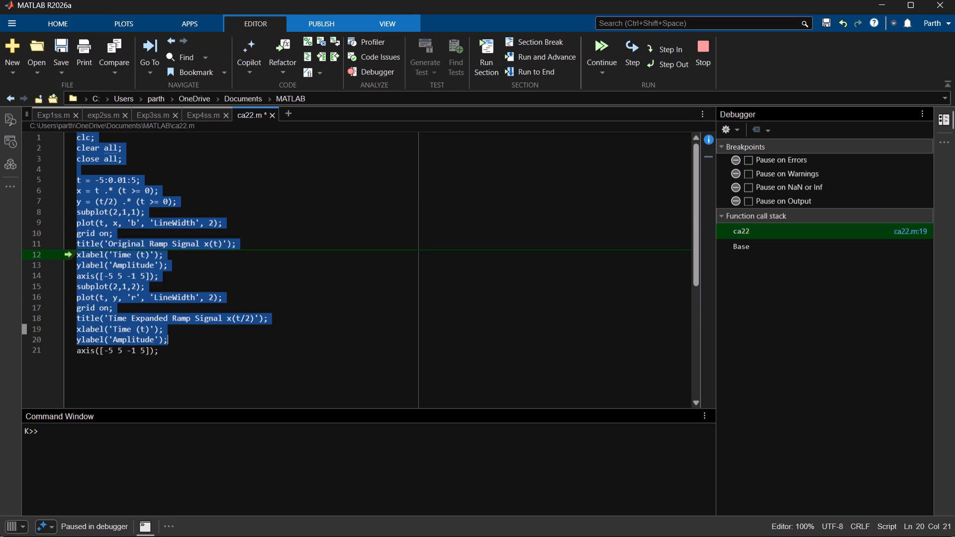
{"action": "left_click_drag", "start_coordinate": [214, 345], "coordinate": [228, 364]}
{"action": "key", "text": "ctrl+c"}
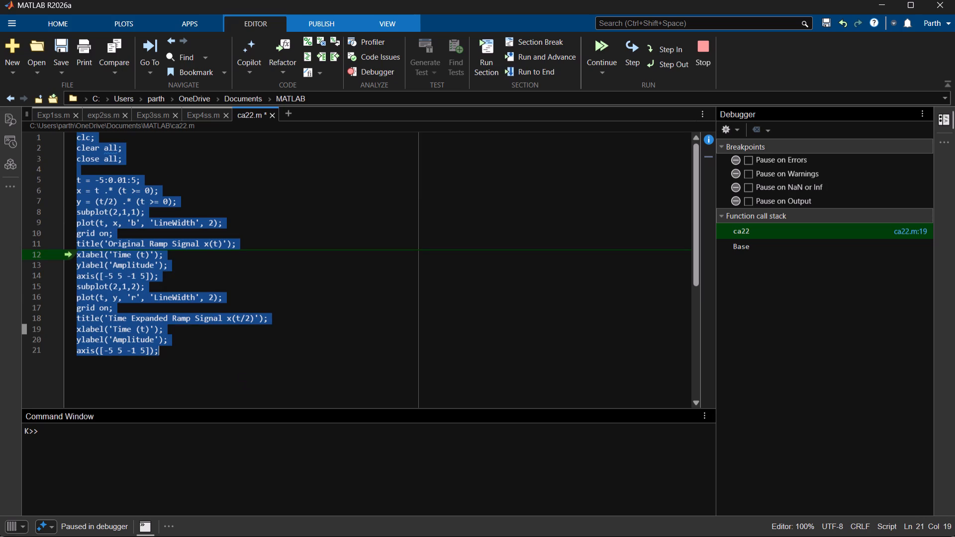
{"action": "left_click", "coordinate": [338, 319]}
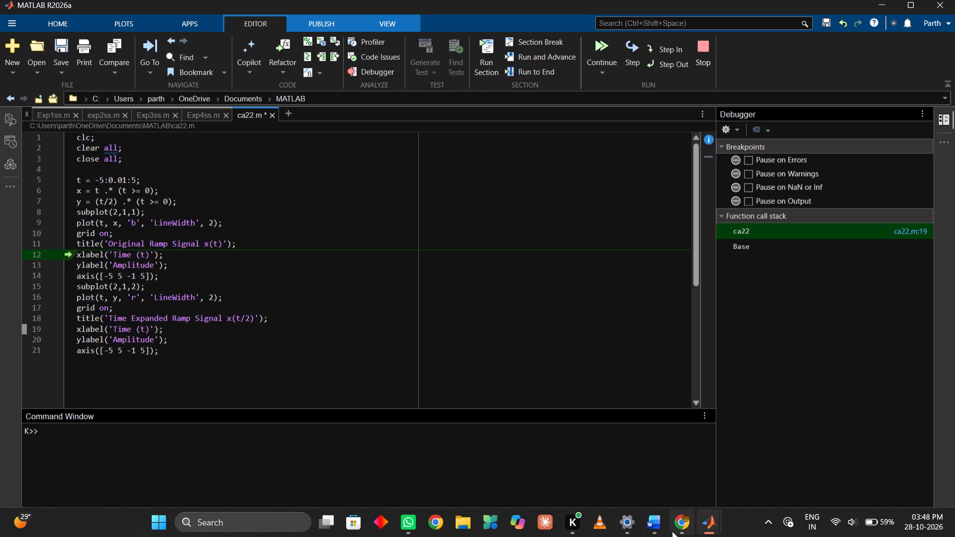
Switch to the Word report and add an empty line after title('Unit Step Function'); in the Unit Step function code.
{"action": "left_click", "coordinate": [649, 525]}
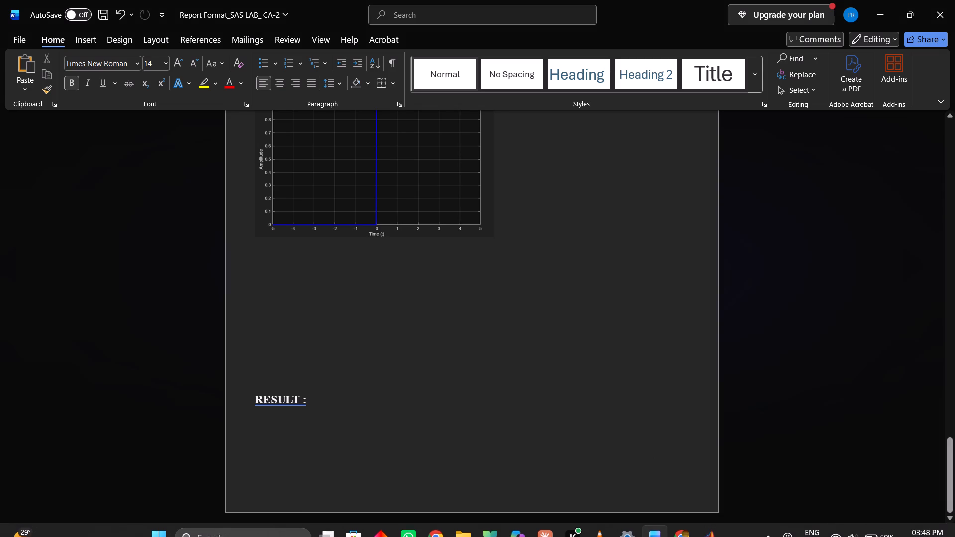
{"action": "left_click", "coordinate": [381, 260]}
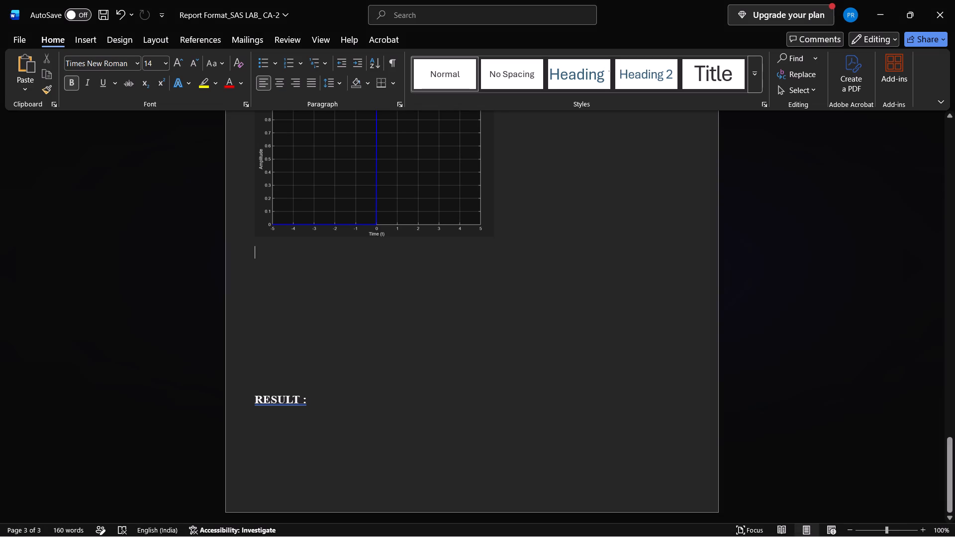
{"action": "scroll", "coordinate": [381, 260], "scroll_direction": "up", "scroll_amount": 6}
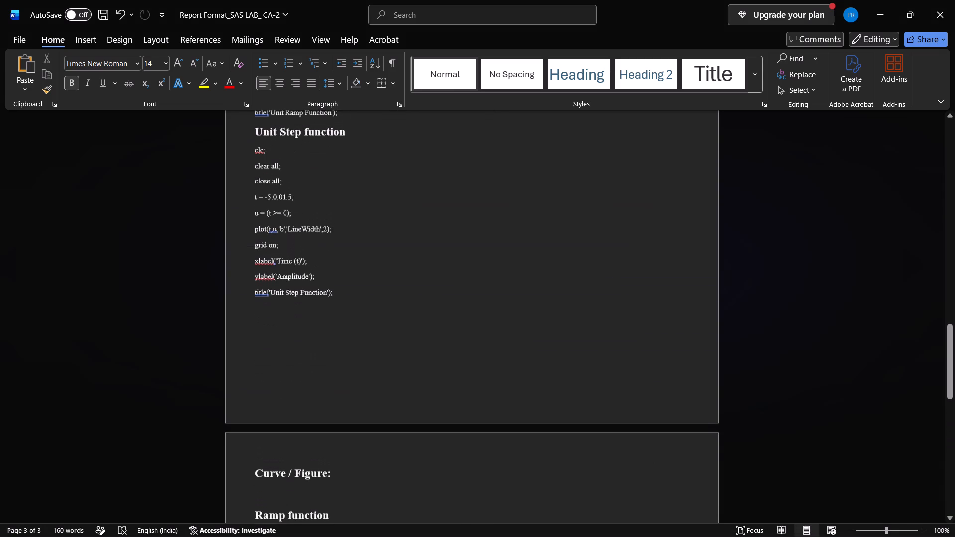
{"action": "left_click", "coordinate": [336, 295]}
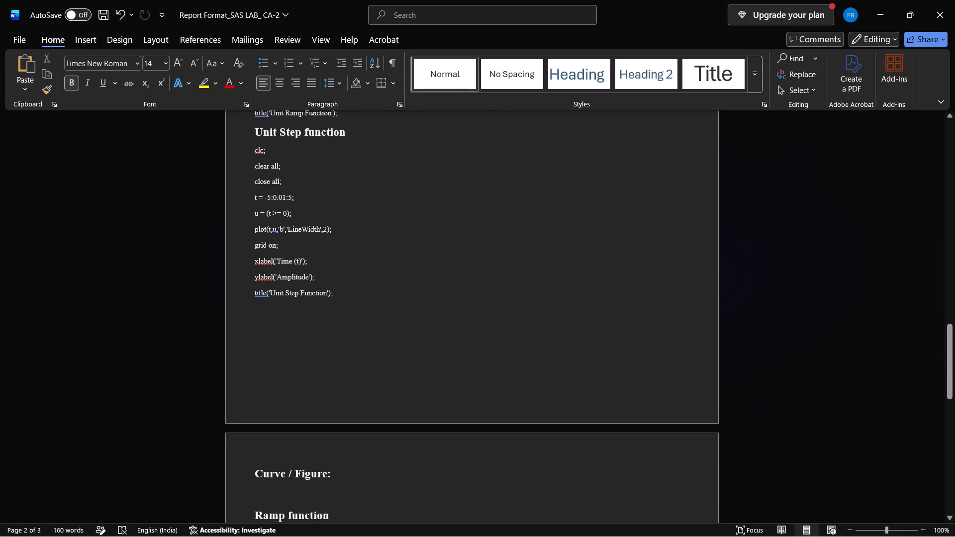
{"action": "key", "text": "Return"}
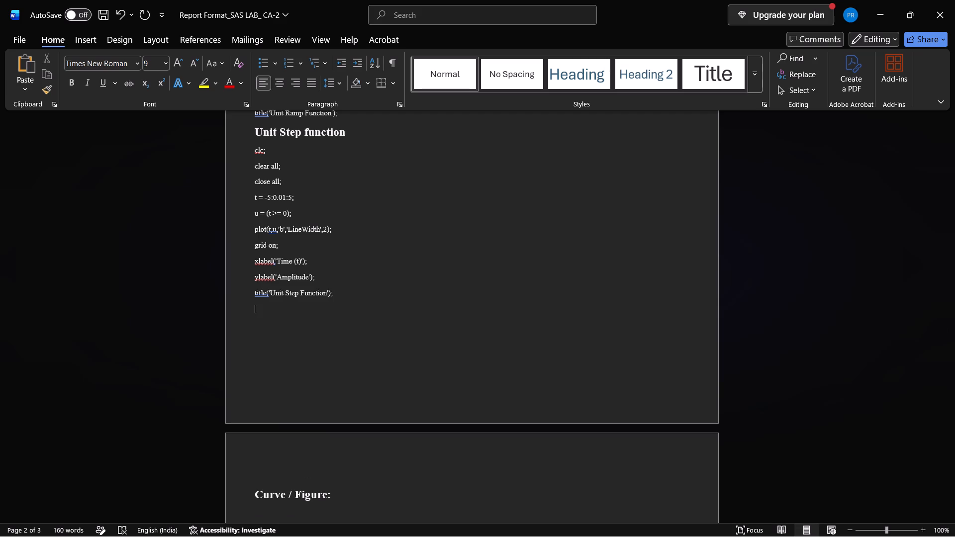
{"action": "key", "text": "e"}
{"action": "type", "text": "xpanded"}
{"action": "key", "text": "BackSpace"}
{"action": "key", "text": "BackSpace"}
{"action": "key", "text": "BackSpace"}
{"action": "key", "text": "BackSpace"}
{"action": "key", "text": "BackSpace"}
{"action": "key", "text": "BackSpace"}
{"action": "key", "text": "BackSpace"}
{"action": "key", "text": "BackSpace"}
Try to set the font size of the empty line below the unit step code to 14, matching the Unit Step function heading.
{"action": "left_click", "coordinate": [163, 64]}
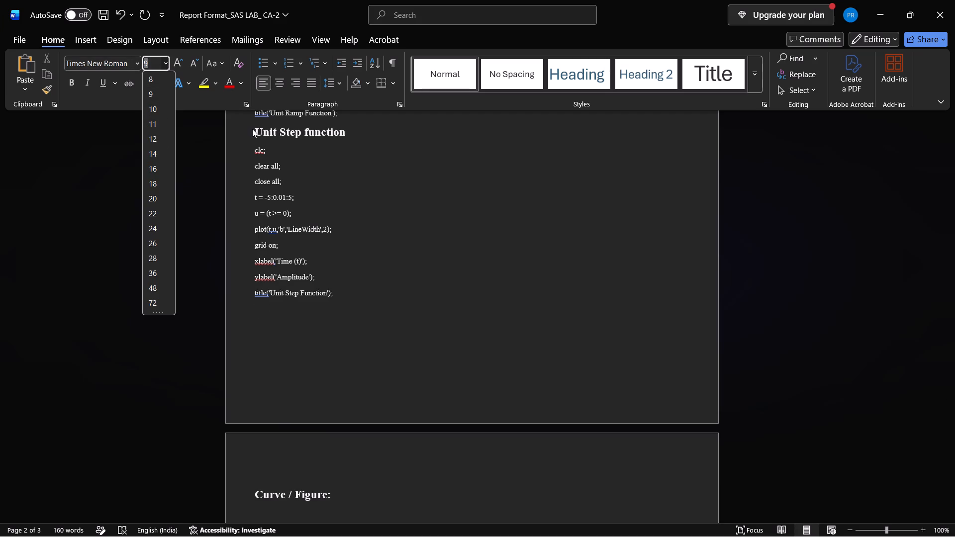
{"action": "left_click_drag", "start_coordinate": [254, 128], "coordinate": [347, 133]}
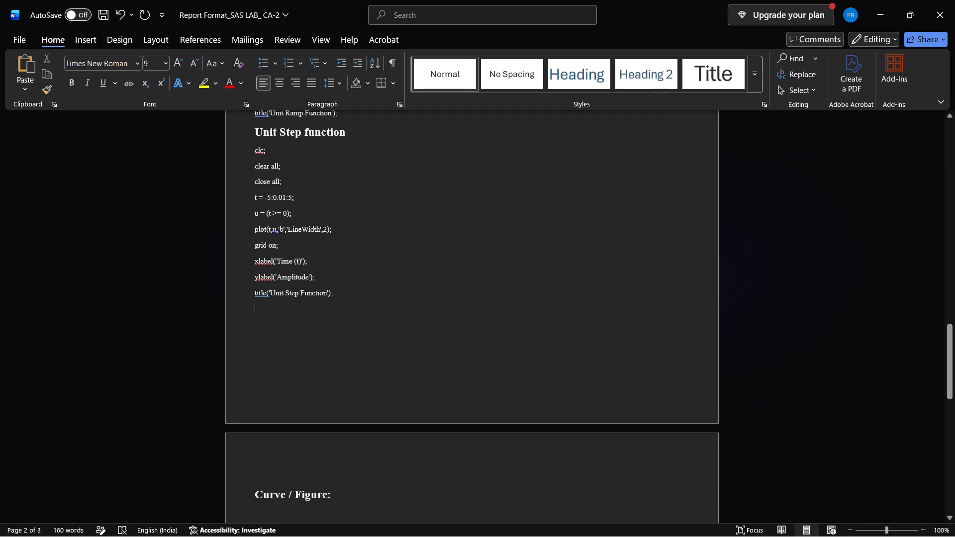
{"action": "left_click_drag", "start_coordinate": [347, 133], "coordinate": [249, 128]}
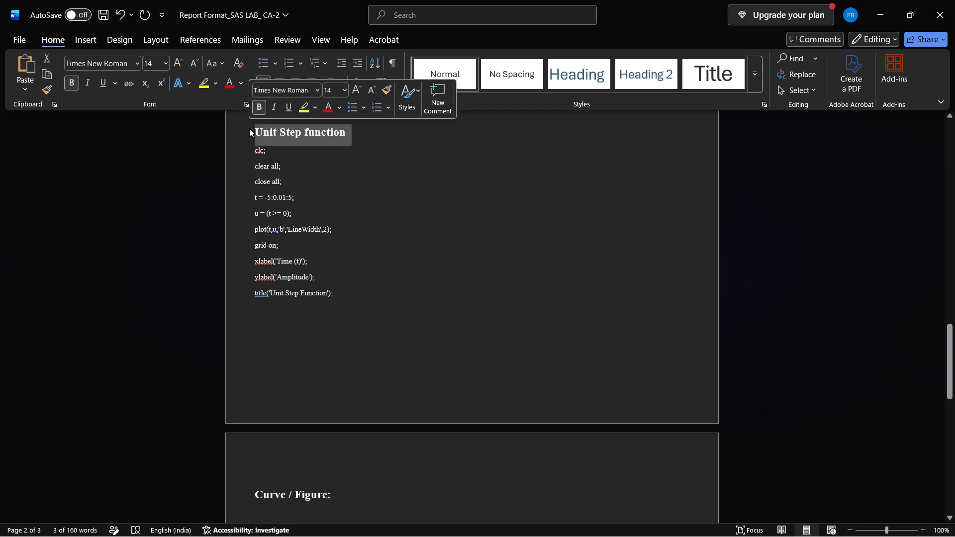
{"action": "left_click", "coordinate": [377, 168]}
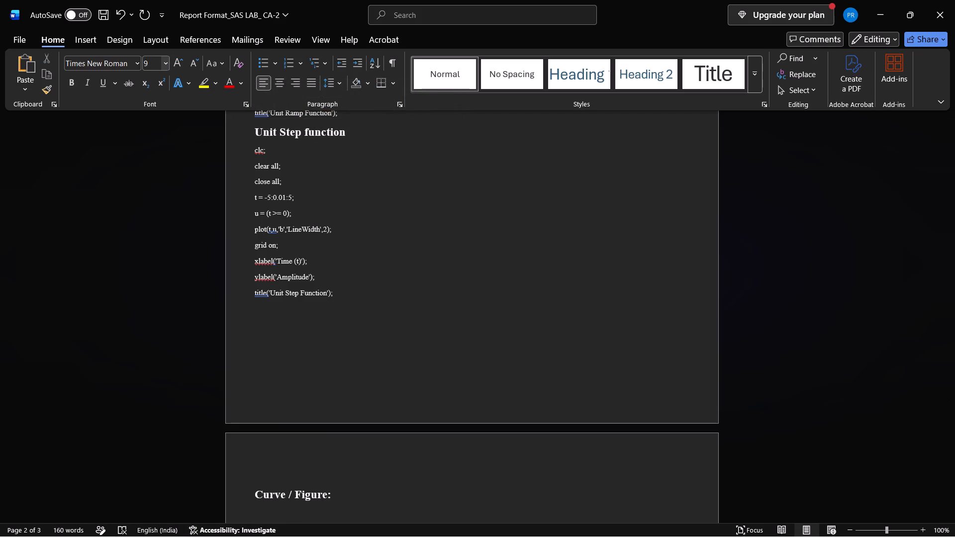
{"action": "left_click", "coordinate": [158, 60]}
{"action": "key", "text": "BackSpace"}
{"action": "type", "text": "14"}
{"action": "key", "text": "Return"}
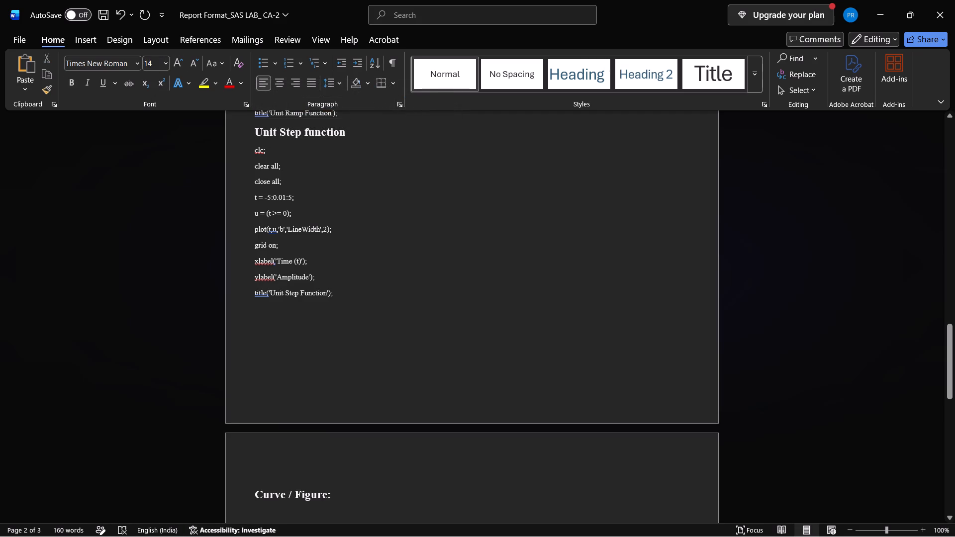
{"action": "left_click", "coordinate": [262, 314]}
Paste the copied time-expanded ramp script on the empty line below the unit step code.
{"action": "key", "text": "ctrl+v"}
{"action": "scroll", "coordinate": [262, 314], "scroll_direction": "up", "scroll_amount": 1}
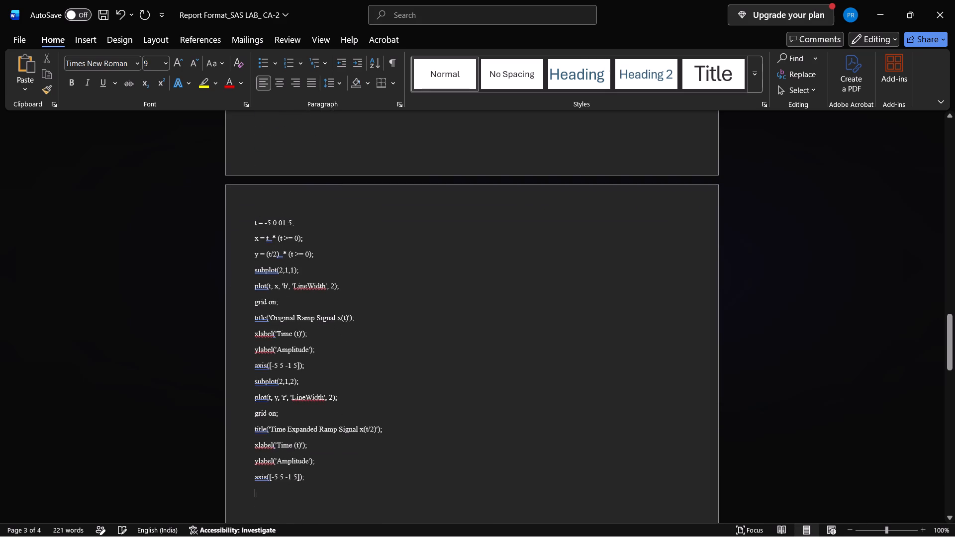
{"action": "scroll", "coordinate": [262, 314], "scroll_direction": "up", "scroll_amount": 1}
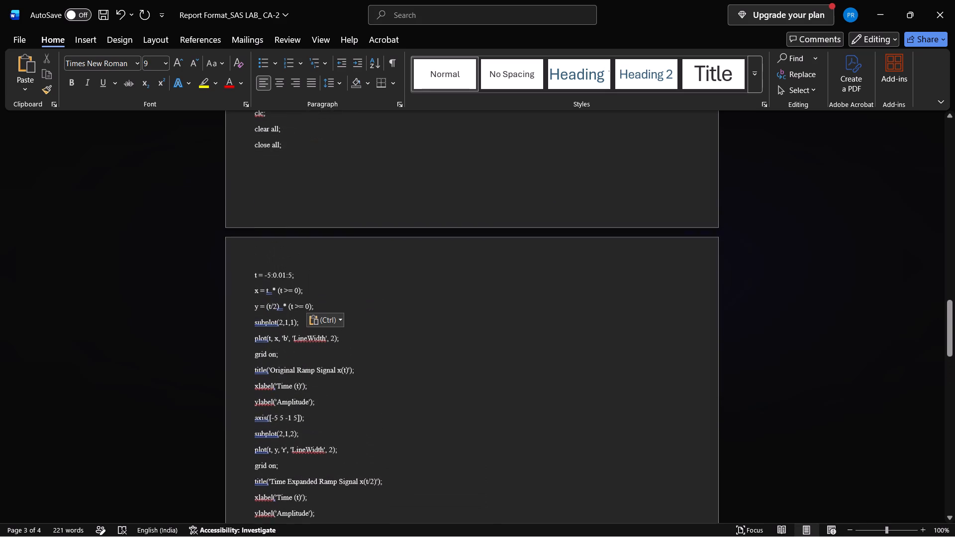
Add the heading line "Expanded Ramp signal" between title('Unit Step Function'); and the clc; line of the pasted script.
{"action": "scroll", "coordinate": [262, 314], "scroll_direction": "up", "scroll_amount": 1}
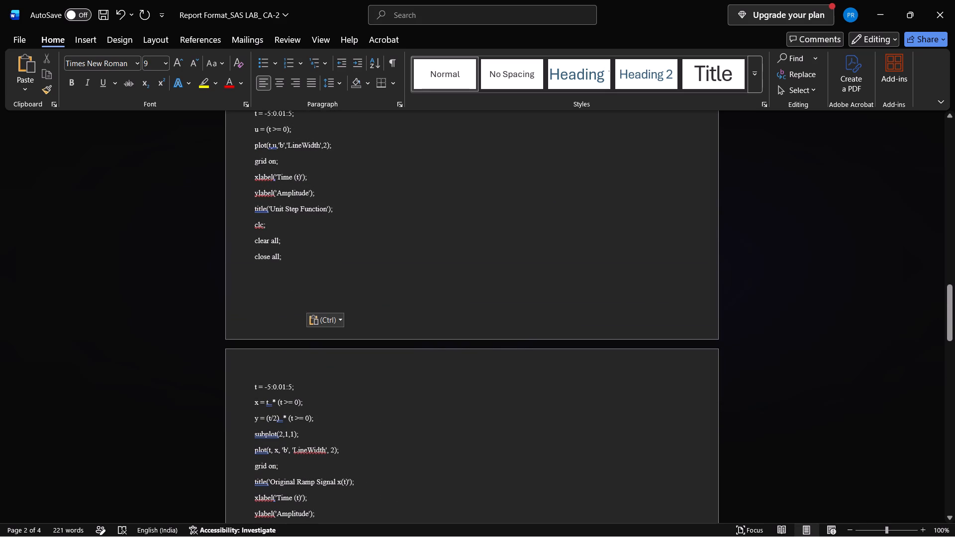
{"action": "left_click", "coordinate": [338, 207]}
{"action": "key", "text": "Return"}
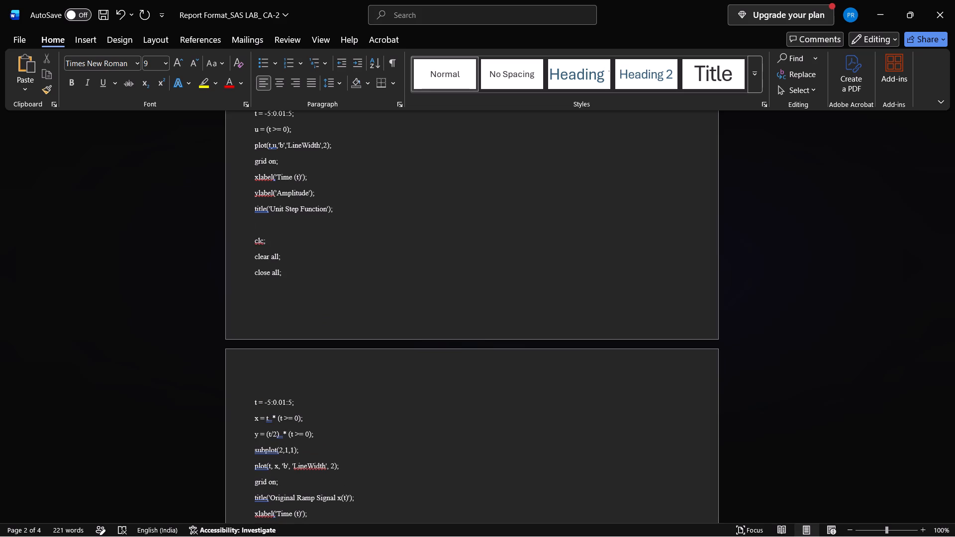
{"action": "key", "text": "e"}
{"action": "type", "text": "xpanded"}
{"action": "key", "text": "r"}
{"action": "type", "text": "amp"}
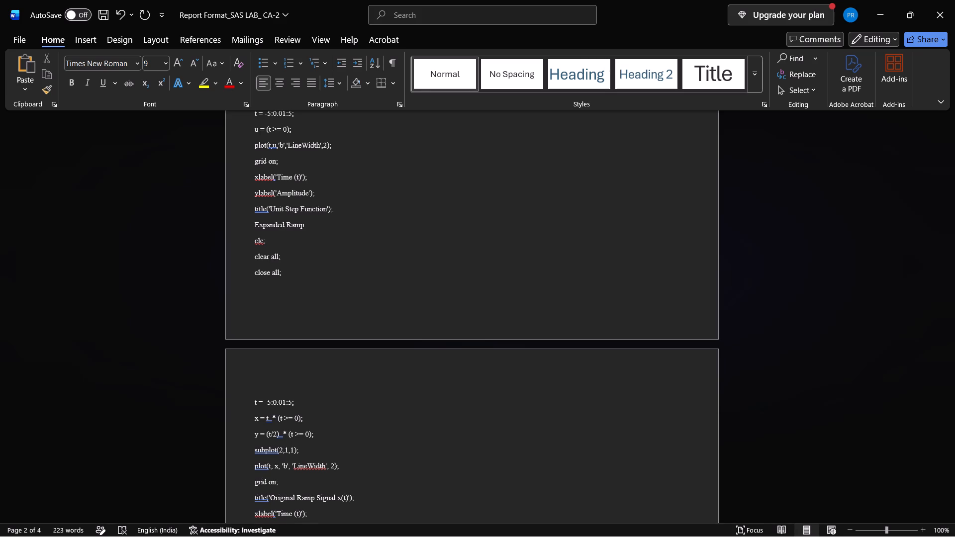
{"action": "key", "text": "space"}
{"action": "type", "text": "si"}
{"action": "type", "text": "gnal"}
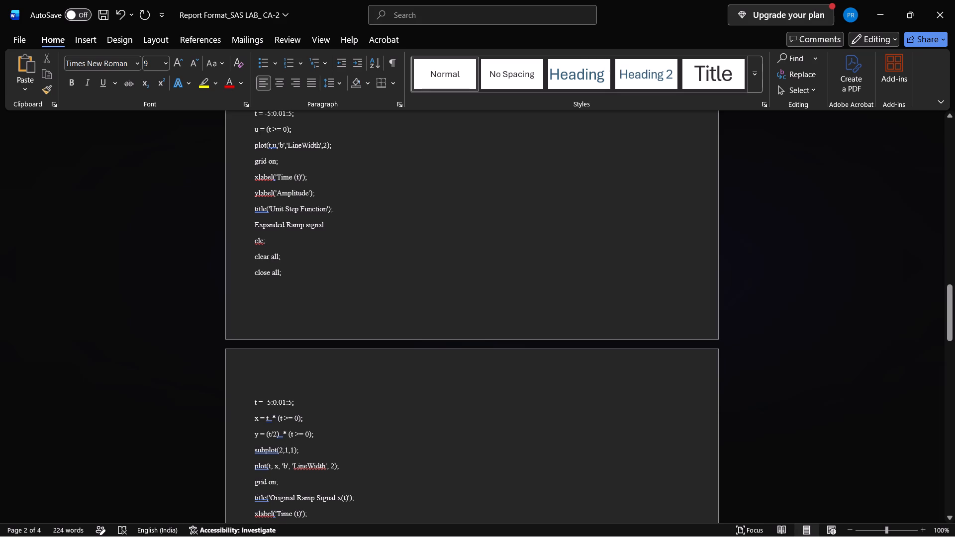
Format the "Expanded Ramp signal" heading as 14 pt bold.
{"action": "left_click_drag", "start_coordinate": [330, 227], "coordinate": [246, 221]}
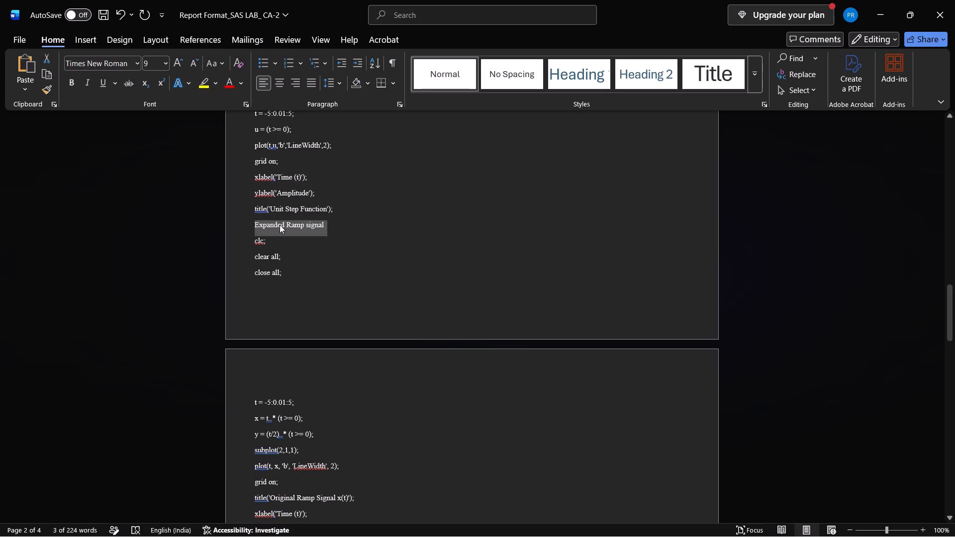
{"action": "left_click", "coordinate": [165, 63]}
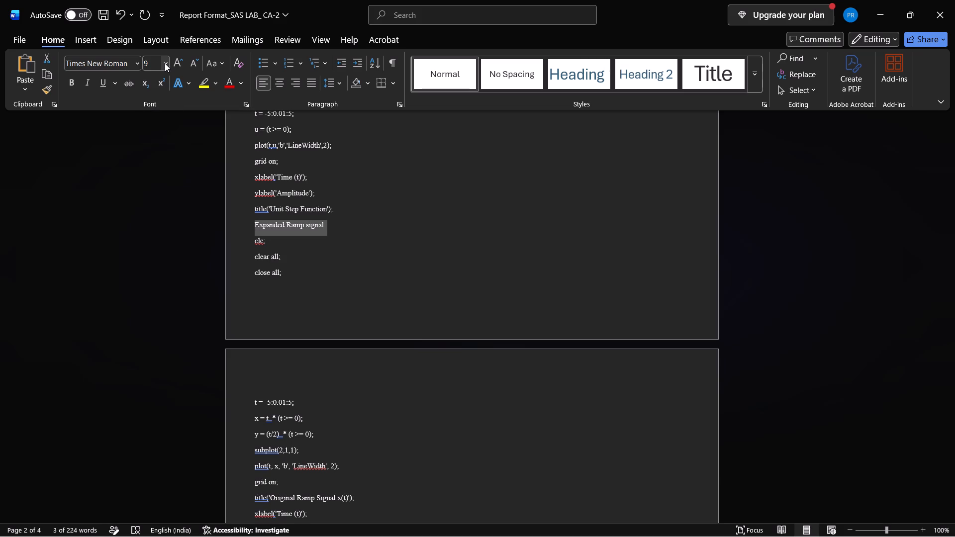
{"action": "left_click", "coordinate": [158, 152]}
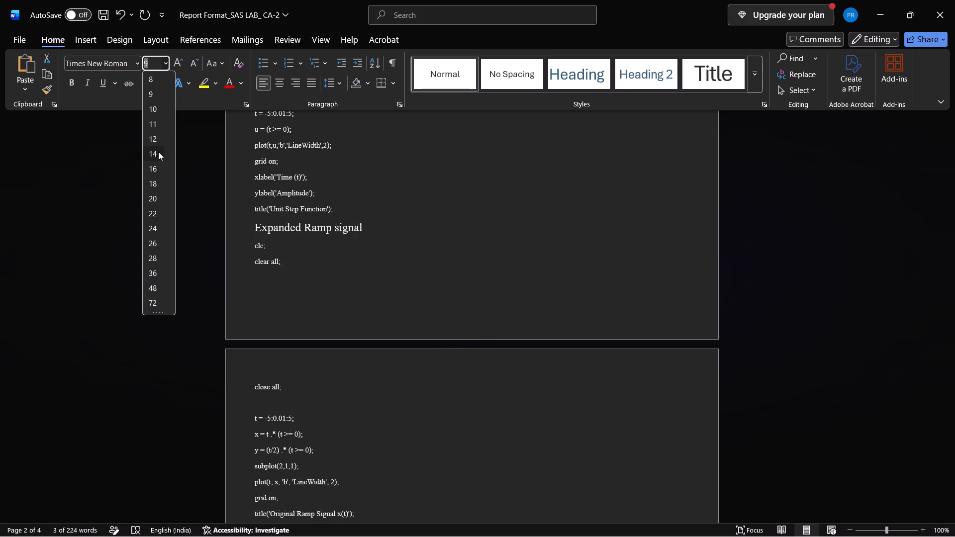
{"action": "right_click", "coordinate": [284, 229]}
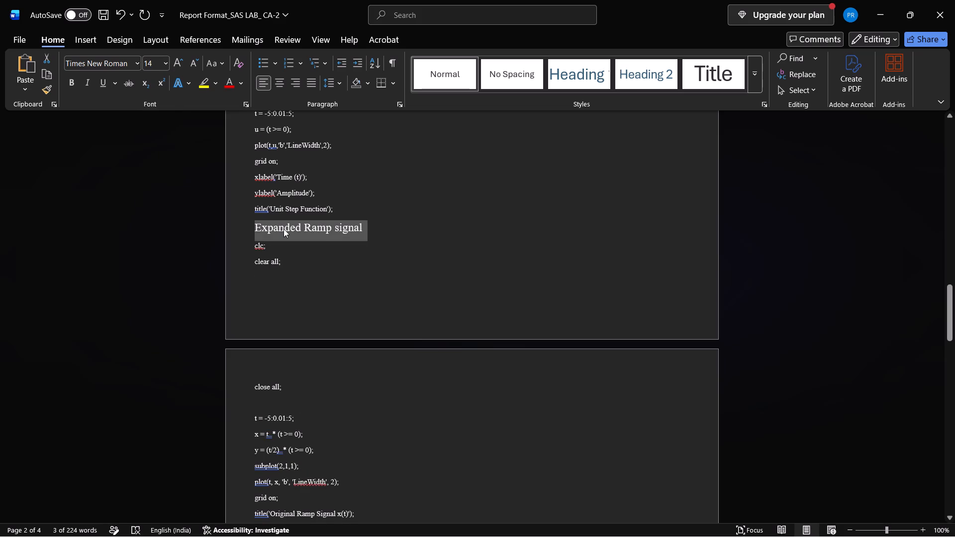
{"action": "left_click", "coordinate": [292, 209]}
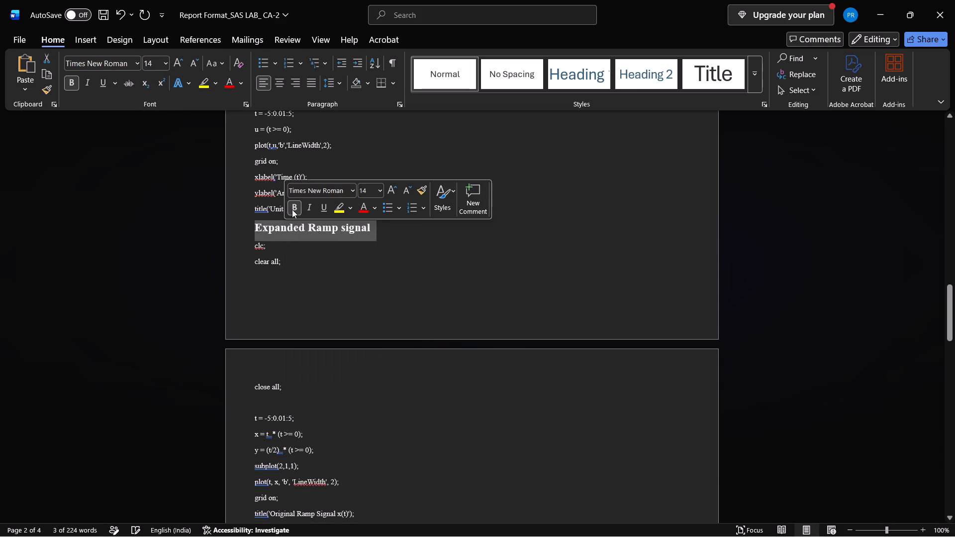
{"action": "left_click", "coordinate": [221, 232]}
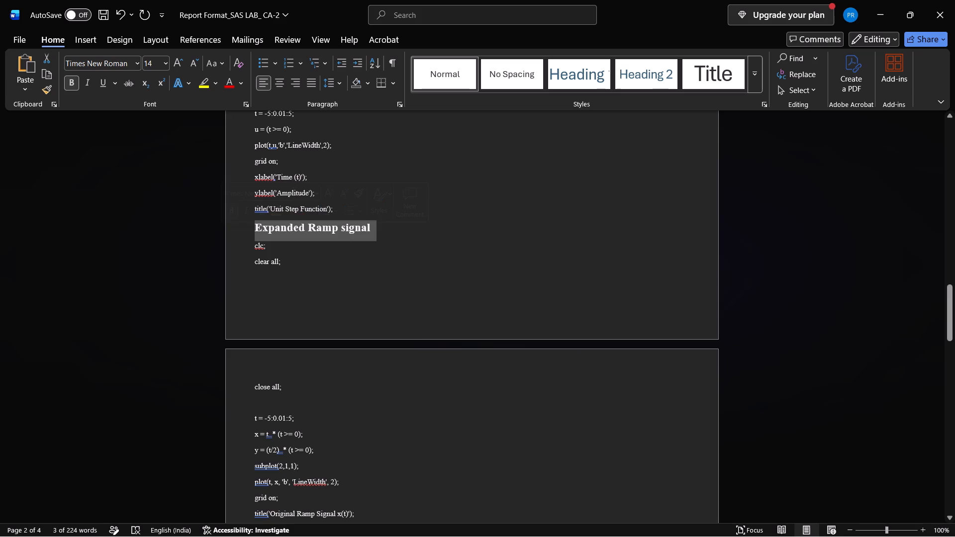
{"action": "left_click", "coordinate": [343, 270]}
Insert three empty lines before the "Expanded Ramp signal" heading to move that section onto the next page.
{"action": "scroll", "coordinate": [343, 270], "scroll_direction": "up", "scroll_amount": 1}
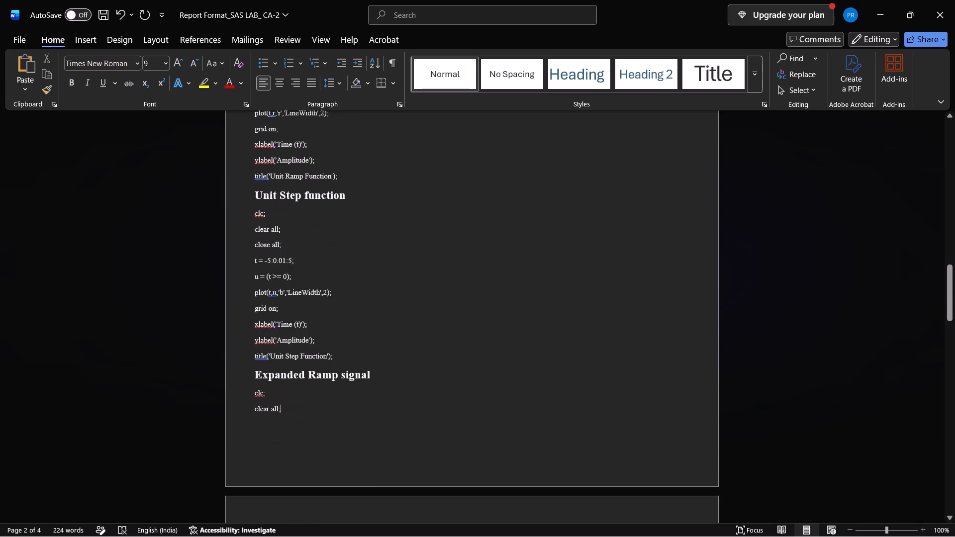
{"action": "left_click", "coordinate": [255, 365]}
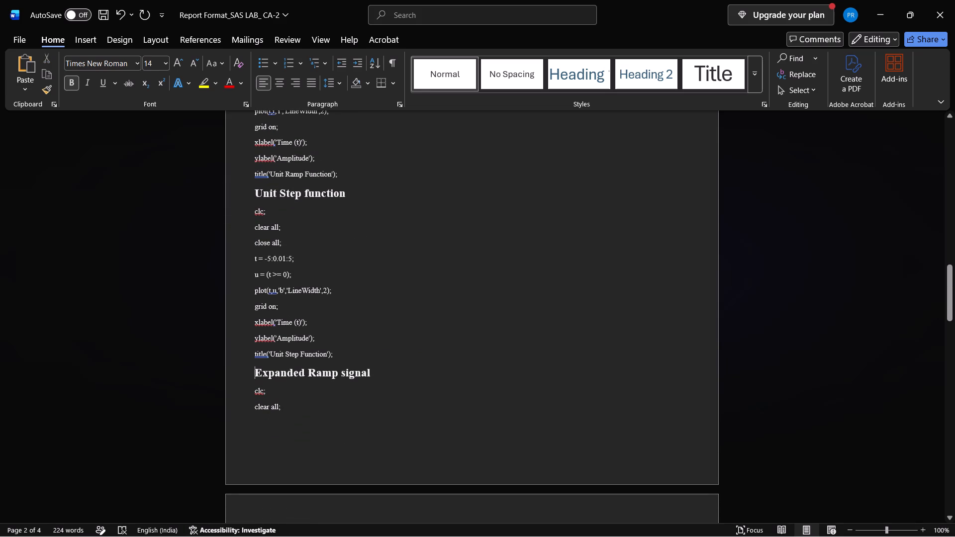
{"action": "key", "text": "Return"}
{"action": "key", "text": "Return"}
{"action": "key", "text": "Return"}
Insert eight empty lines before the "Curve / Figure:" heading so that it starts on a new page.
{"action": "scroll", "coordinate": [255, 365], "scroll_direction": "down", "scroll_amount": 2}
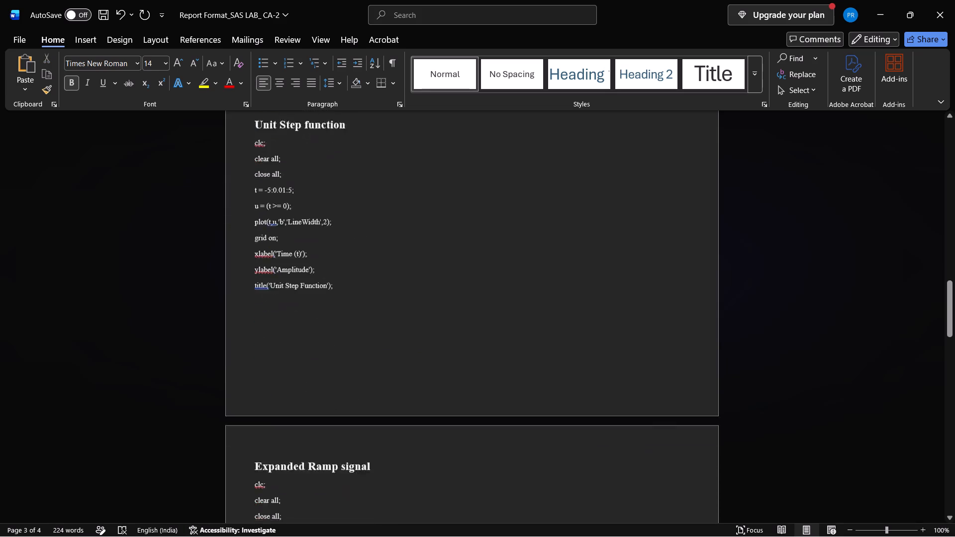
{"action": "scroll", "coordinate": [255, 365], "scroll_direction": "down", "scroll_amount": 4}
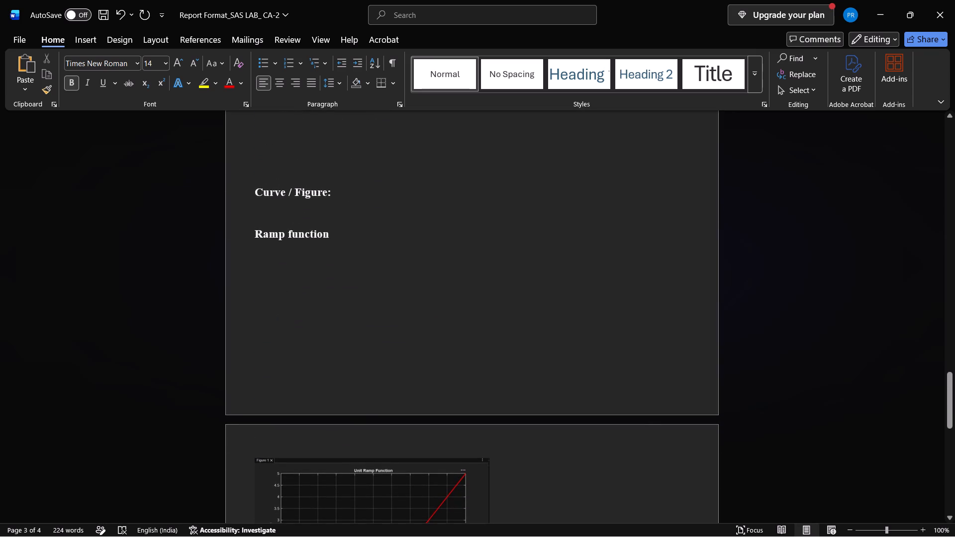
{"action": "left_click", "coordinate": [256, 191]}
{"action": "key", "text": "Return"}
{"action": "key", "text": "Return"}
{"action": "key", "text": "Return"}
{"action": "key", "text": "Return"}
{"action": "key", "text": "Return"}
{"action": "key", "text": "Return"}
{"action": "key", "text": "Return"}
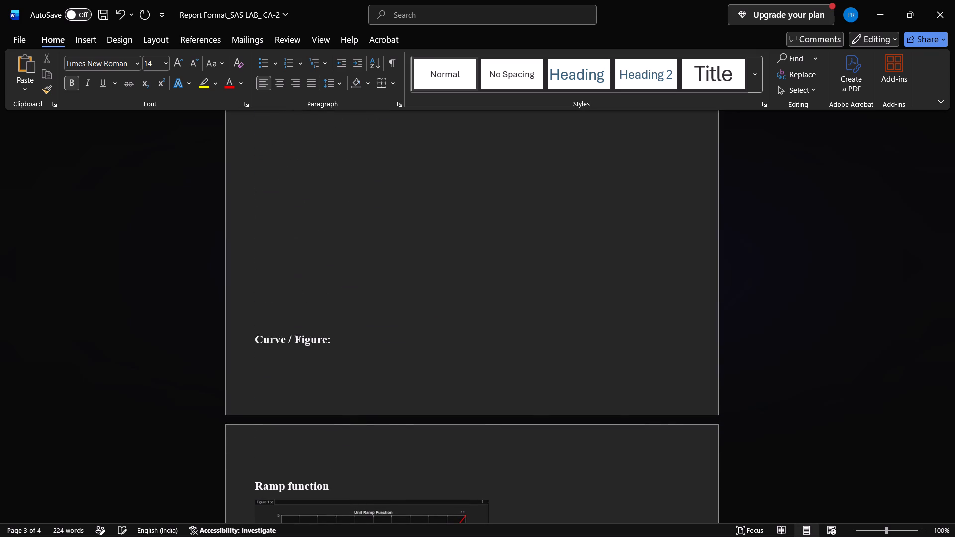
{"action": "key", "text": "Return"}
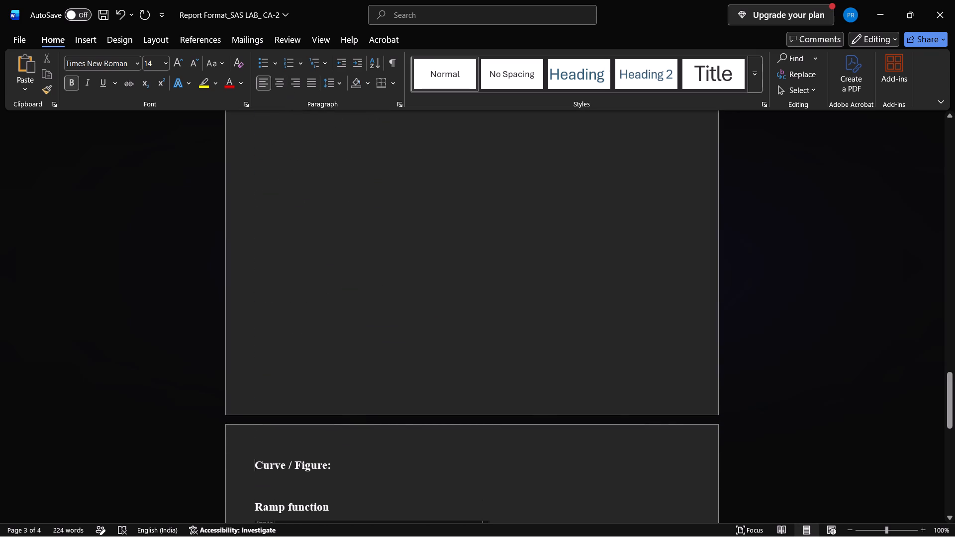
Delete the "RESULT :" heading at the end of the report.
{"action": "scroll", "coordinate": [310, 224], "scroll_direction": "left", "scroll_amount": 1}
{"action": "scroll", "coordinate": [310, 224], "scroll_direction": "down", "scroll_amount": 3}
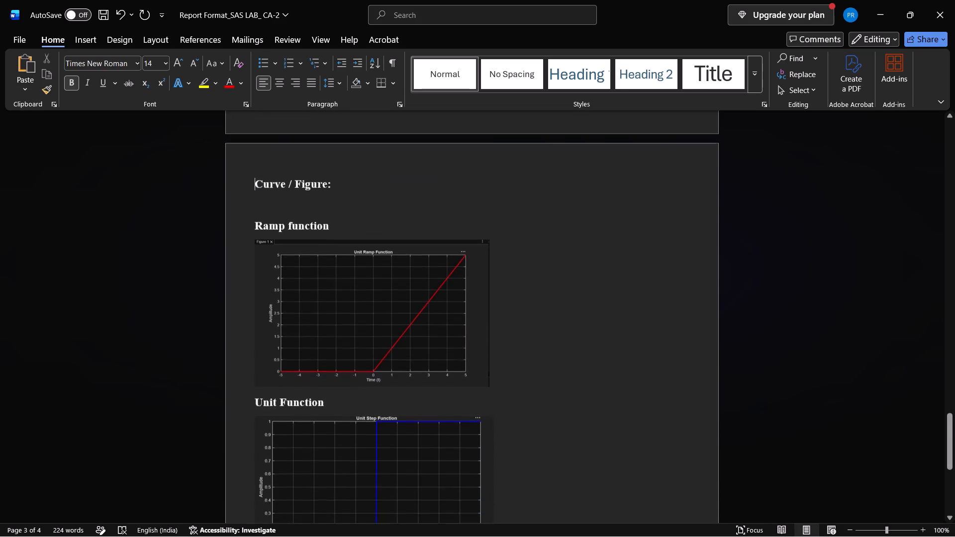
{"action": "scroll", "coordinate": [310, 224], "scroll_direction": "down", "scroll_amount": 3}
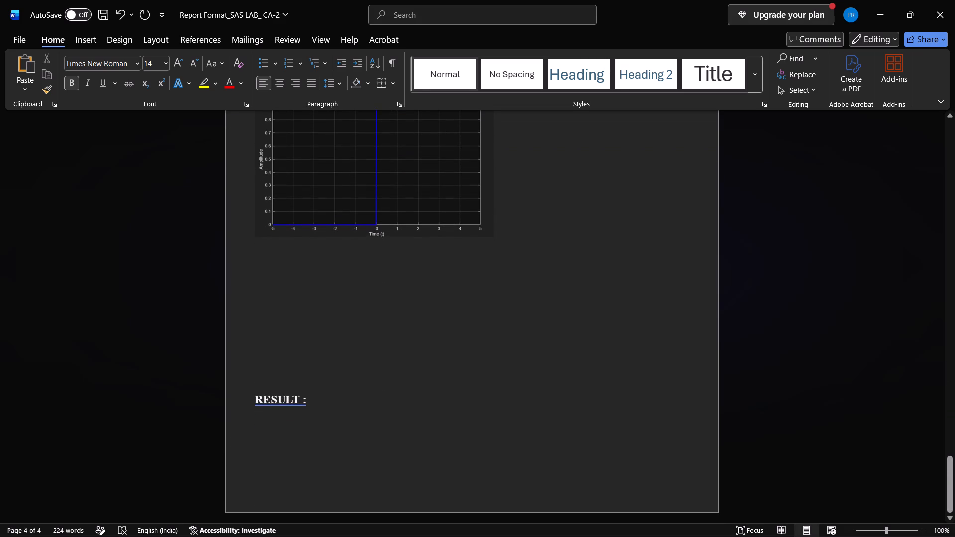
{"action": "left_click_drag", "start_coordinate": [323, 396], "coordinate": [250, 394]}
{"action": "key", "text": "BackSpace"}
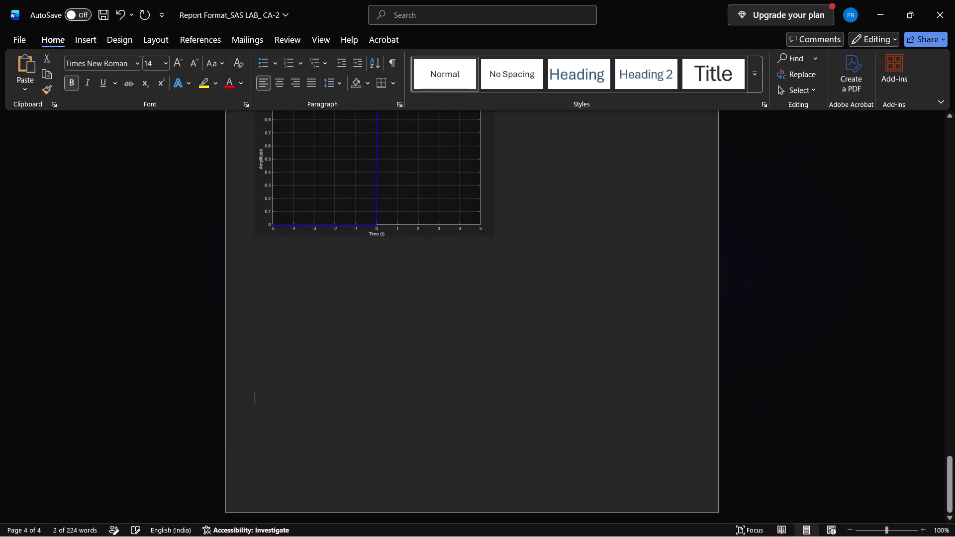
Change the "Curve / Figure:" heading to "Curve / Figure/Result:".
{"action": "scroll", "coordinate": [308, 332], "scroll_direction": "up", "scroll_amount": 6}
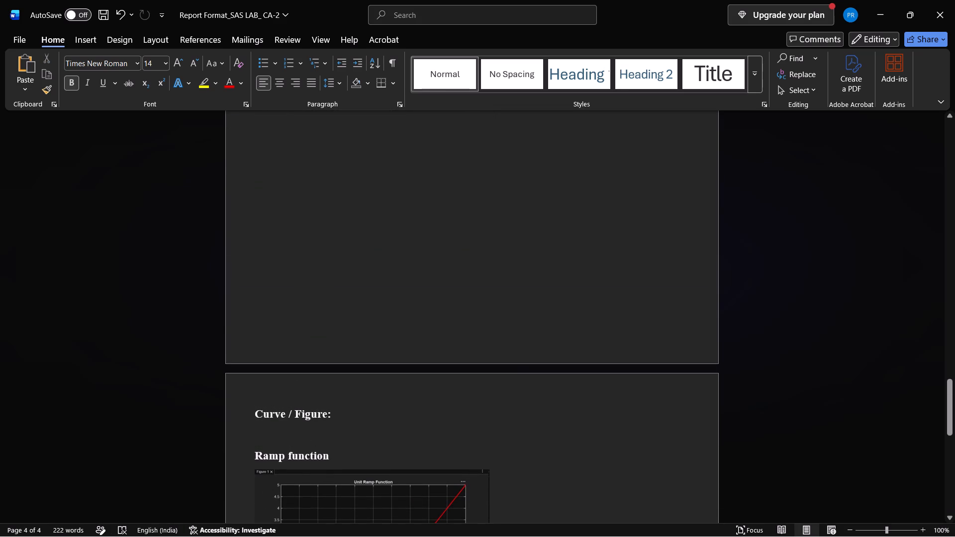
{"action": "left_click", "coordinate": [331, 412]}
{"action": "key", "text": "BackSpace"}
{"action": "key", "text": "slash"}
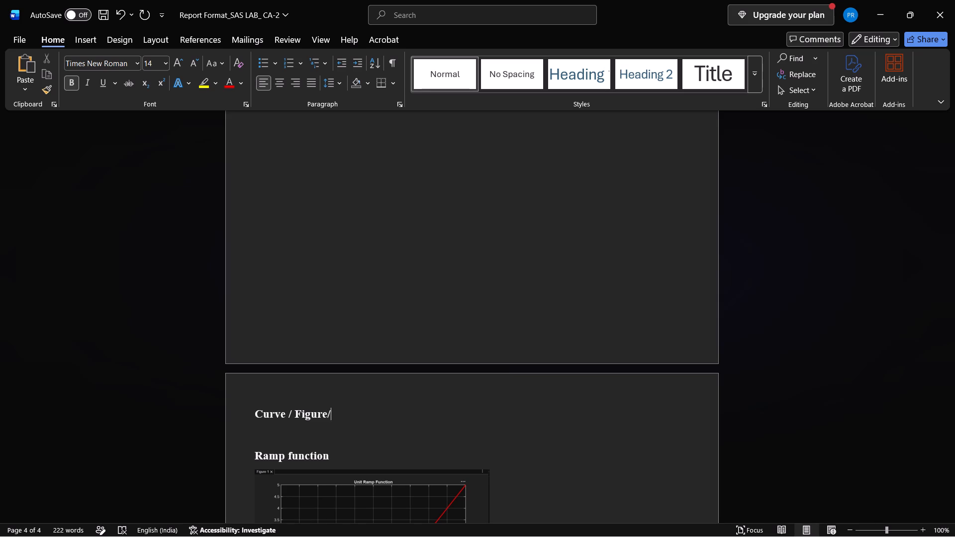
{"action": "key", "text": "r"}
{"action": "type", "text": "esult"}
{"action": "key", "text": "shift+colon"}
Add the heading "Expanded Ramp Function" below the unit step figure in the results section.
{"action": "scroll", "coordinate": [331, 412], "scroll_direction": "down", "scroll_amount": 4}
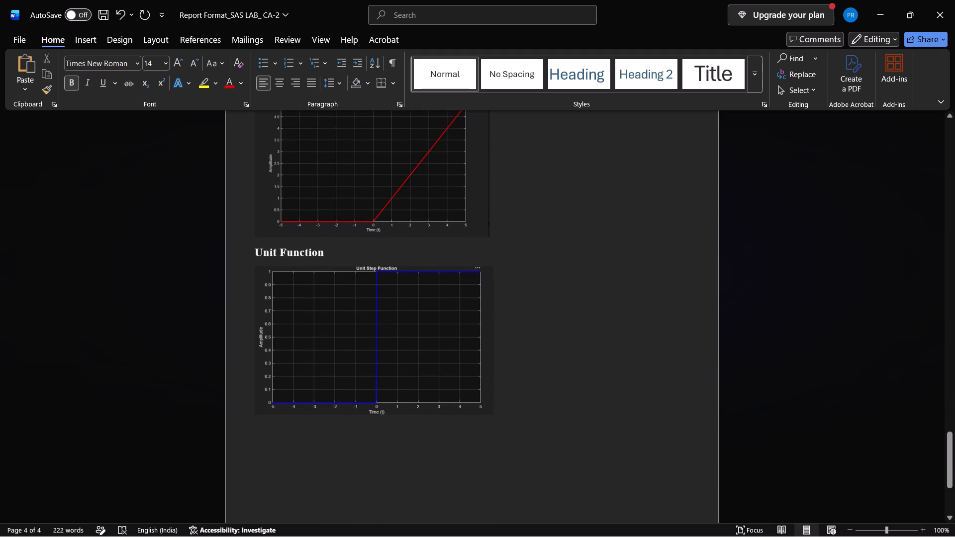
{"action": "left_click", "coordinate": [309, 428]}
{"action": "key", "text": "e"}
{"action": "key", "text": "x"}
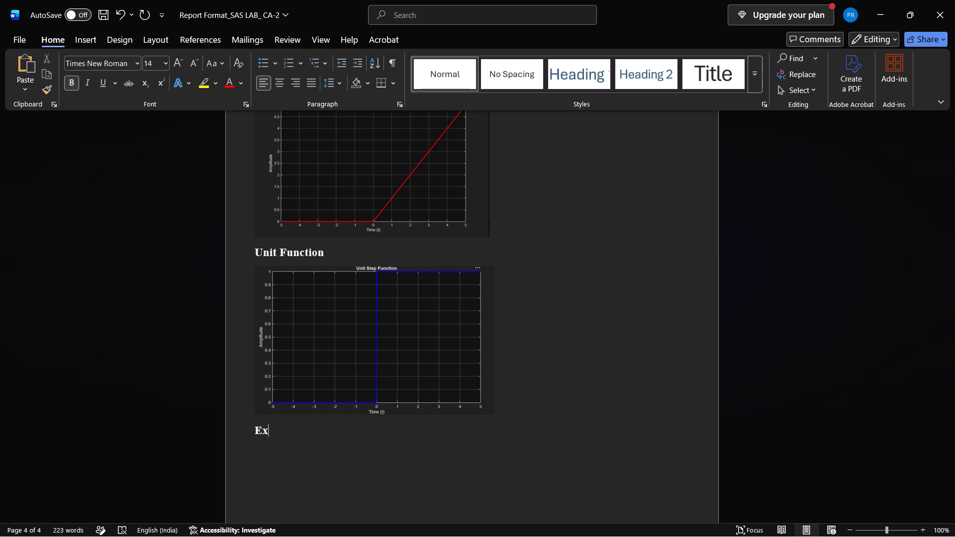
{"action": "type", "text": "pan"}
{"action": "type", "text": "ded"}
{"action": "key", "text": "space"}
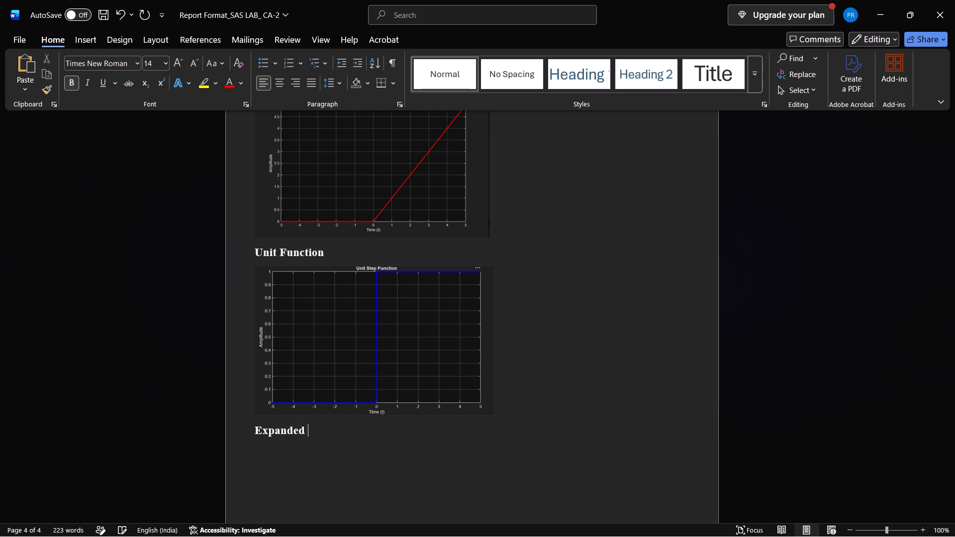
{"action": "type", "text": "sm"}
{"action": "key", "text": "BackSpace"}
{"action": "key", "text": "BackSpace"}
{"action": "type", "text": "amo"}
{"action": "key", "text": "BackSpace"}
{"action": "type", "text": "p"}
{"action": "key", "text": "space"}
{"action": "key", "text": "f"}
{"action": "type", "text": "unction"}
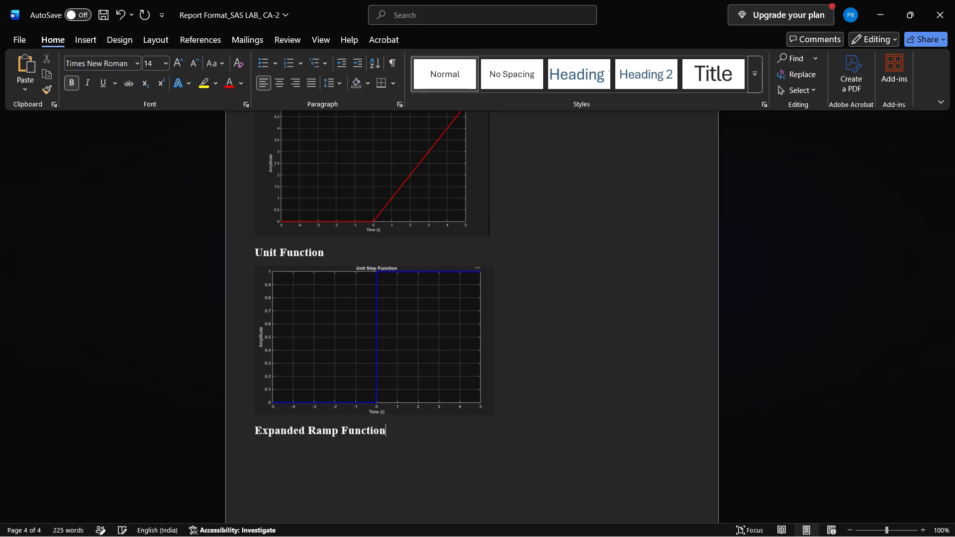
Change the code section heading "Expanded Ramp signal" to "Expanded Ramp Function".
{"action": "scroll", "coordinate": [313, 391], "scroll_direction": "up", "scroll_amount": 4}
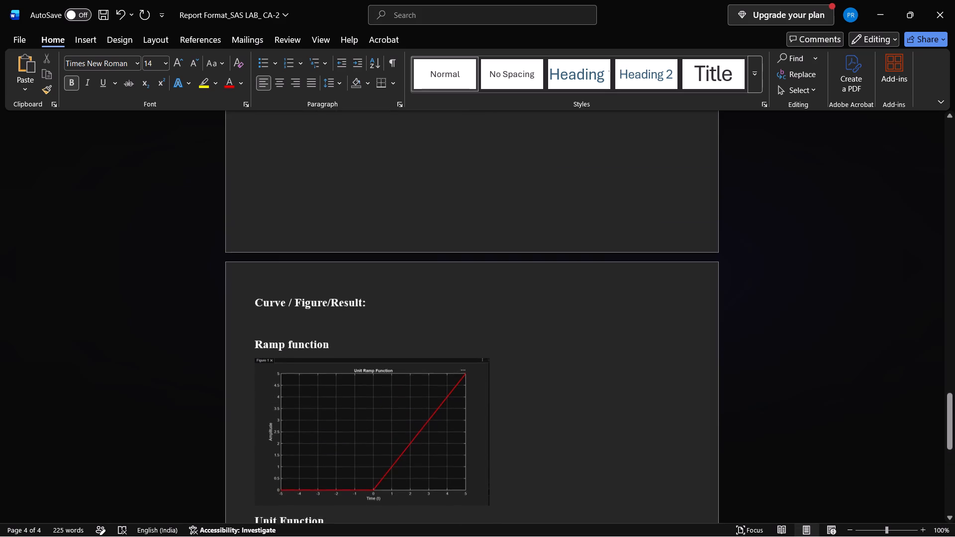
{"action": "scroll", "coordinate": [313, 391], "scroll_direction": "up", "scroll_amount": 4}
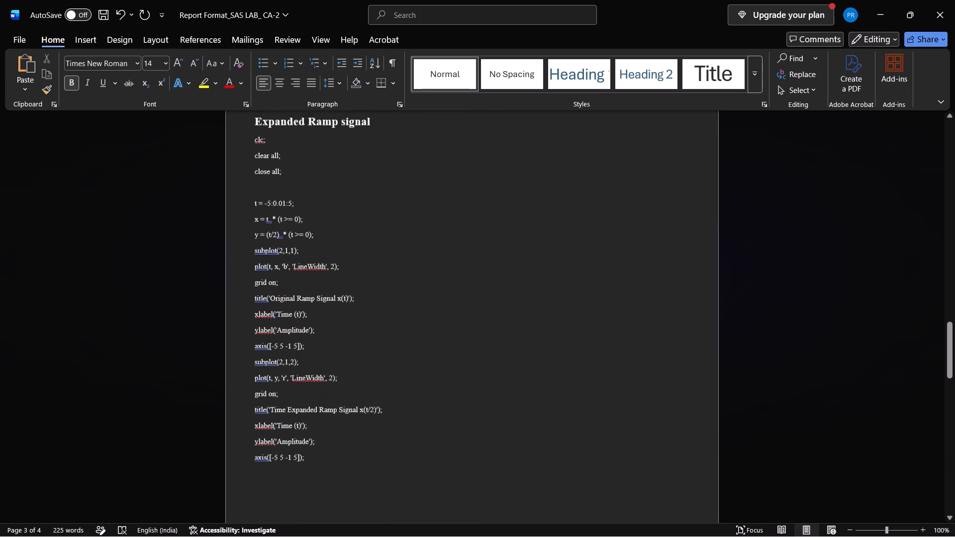
{"action": "scroll", "coordinate": [313, 391], "scroll_direction": "up", "scroll_amount": 1}
{"action": "left_click", "coordinate": [370, 364]}
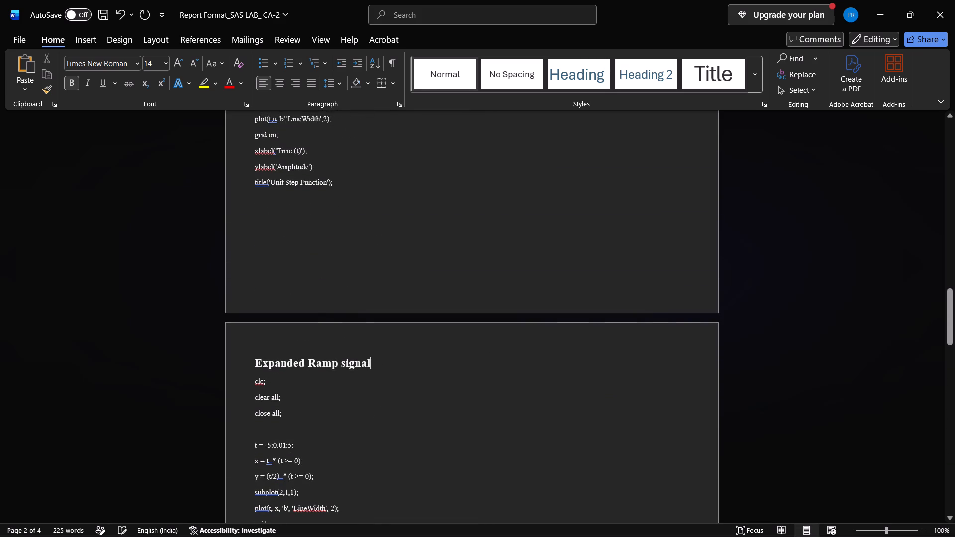
{"action": "key", "text": "BackSpace"}
{"action": "key", "text": "BackSpace"}
{"action": "key", "text": "BackSpace"}
{"action": "key", "text": "BackSpace"}
{"action": "key", "text": "BackSpace"}
{"action": "key", "text": "BackSpace"}
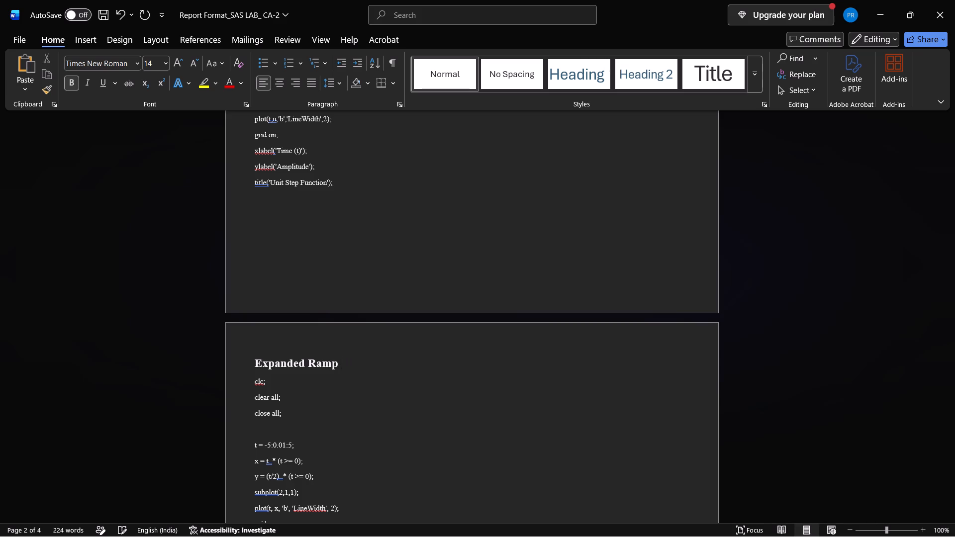
{"action": "key", "text": "f"}
{"action": "type", "text": "unction"}
Open MATLAB's Figure 1 window showing only the original ramp plot and close it.
{"action": "scroll", "coordinate": [370, 364], "scroll_direction": "down", "scroll_amount": 3}
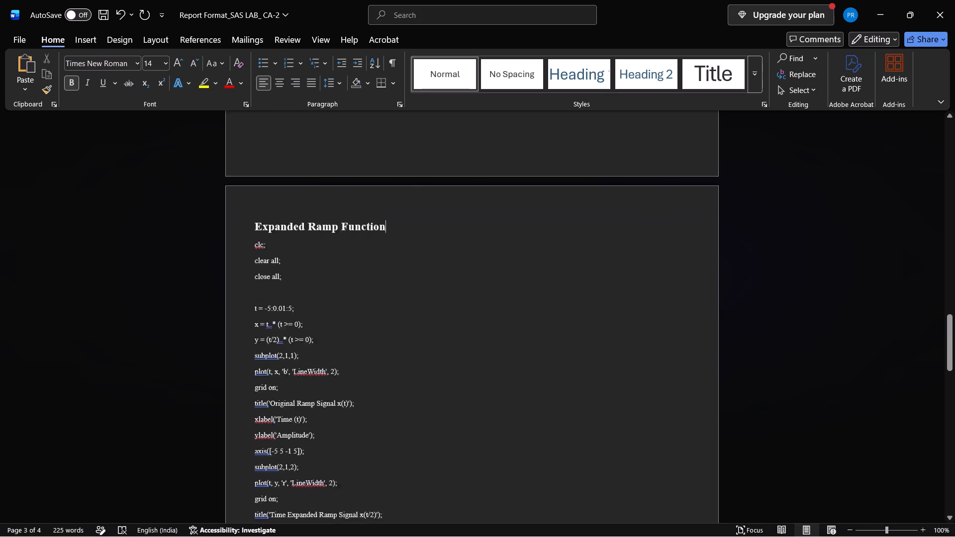
{"action": "scroll", "coordinate": [370, 364], "scroll_direction": "down", "scroll_amount": 8}
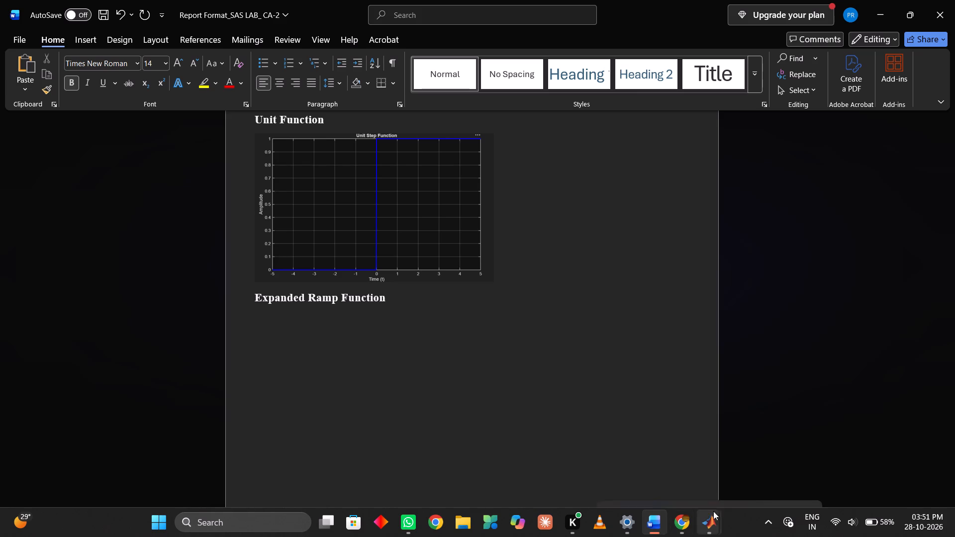
{"action": "left_click", "coordinate": [739, 468]}
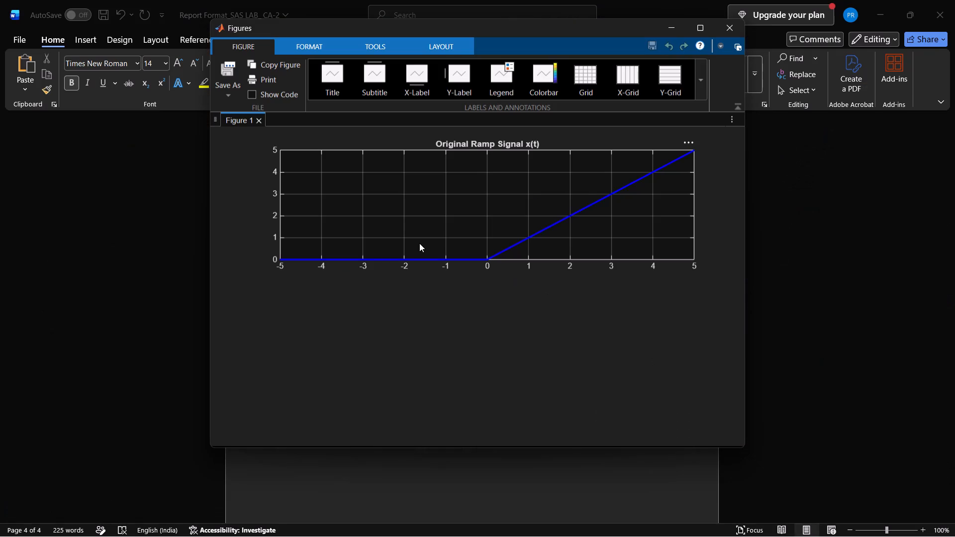
{"action": "left_click", "coordinate": [721, 25]}
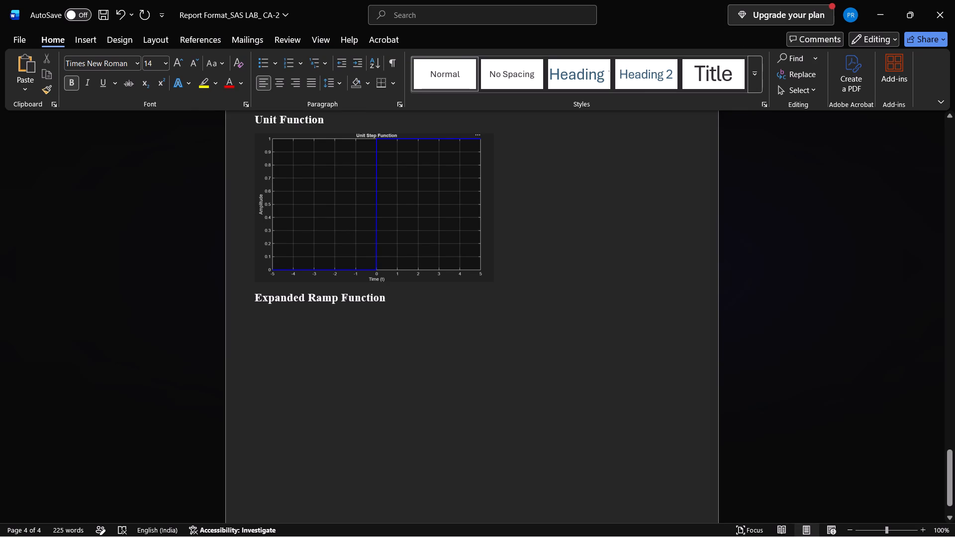
Switch to MATLAB, stop the paused debugging session and run the ca22.m script again.
{"action": "scroll", "coordinate": [503, 162], "scroll_direction": "up", "scroll_amount": 5}
{"action": "scroll", "coordinate": [503, 162], "scroll_direction": "down", "scroll_amount": 4}
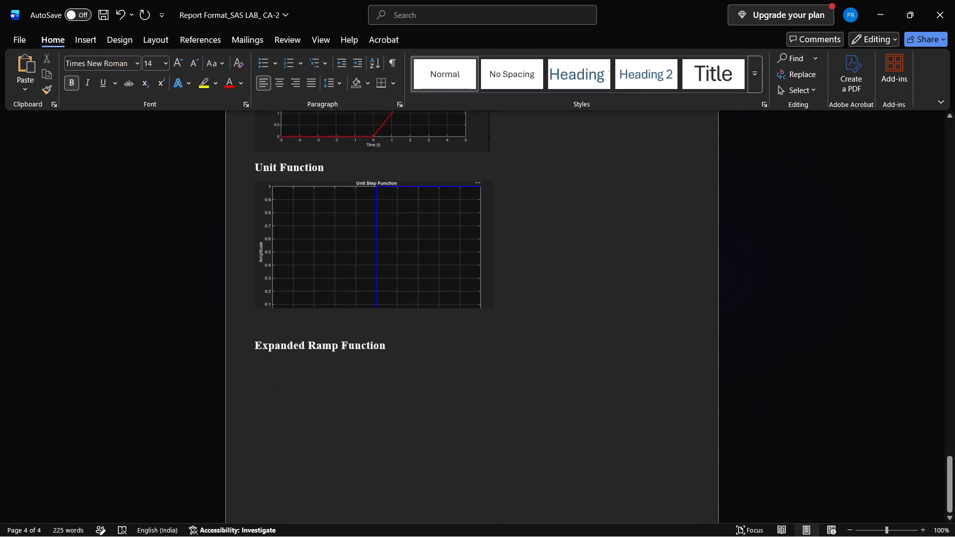
{"action": "left_click", "coordinate": [720, 524]}
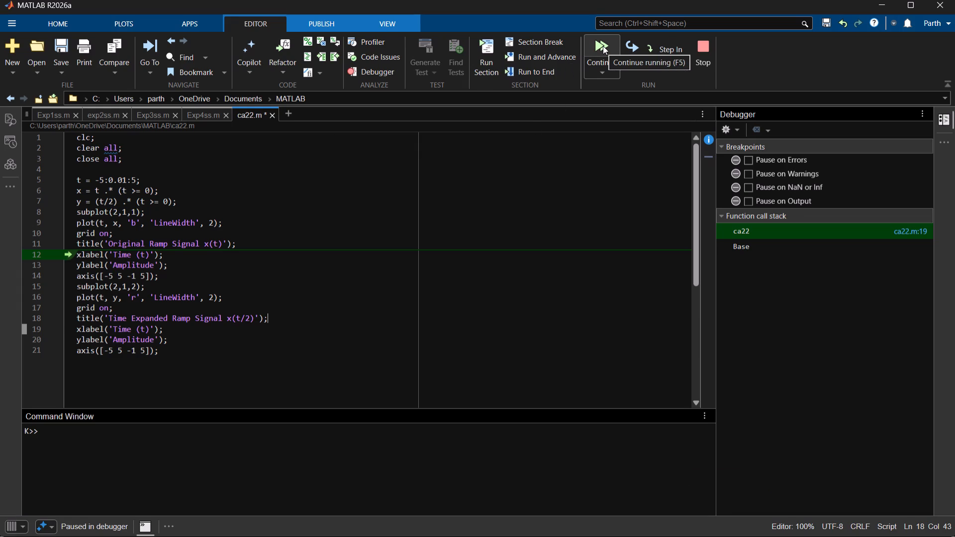
{"action": "left_click", "coordinate": [704, 47]}
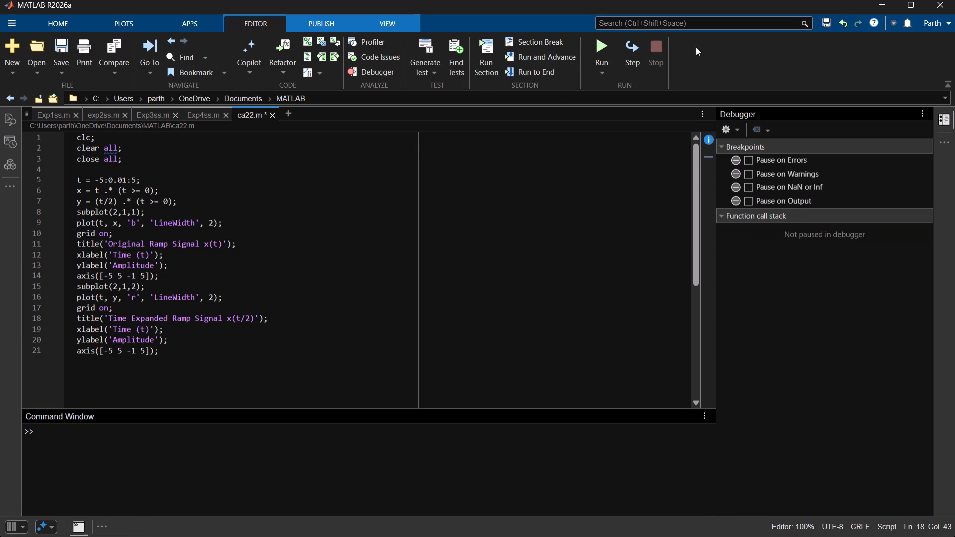
{"action": "left_click", "coordinate": [597, 40]}
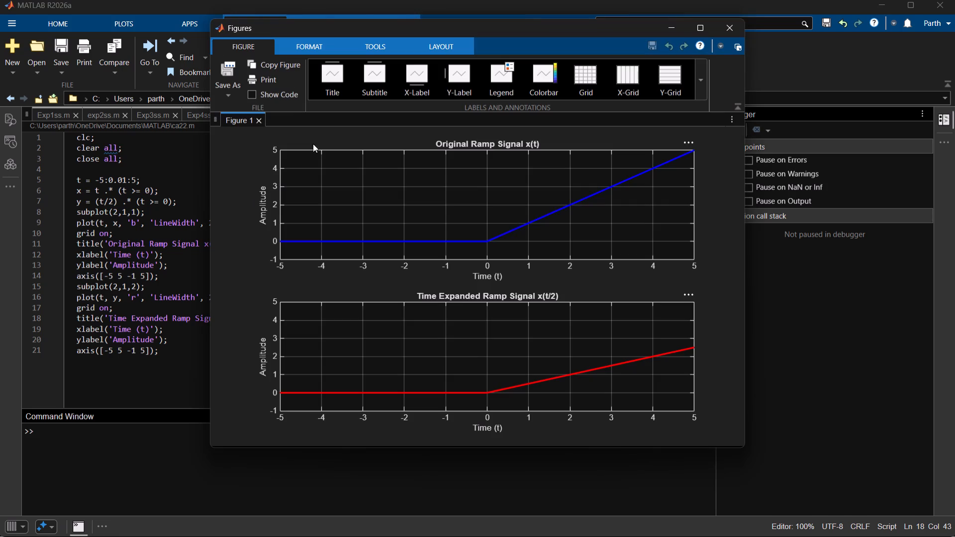
Capture a screen snip of the original and time-expanded ramp plots in Figure 1, including their axis labels.
{"action": "key", "text": "Print"}
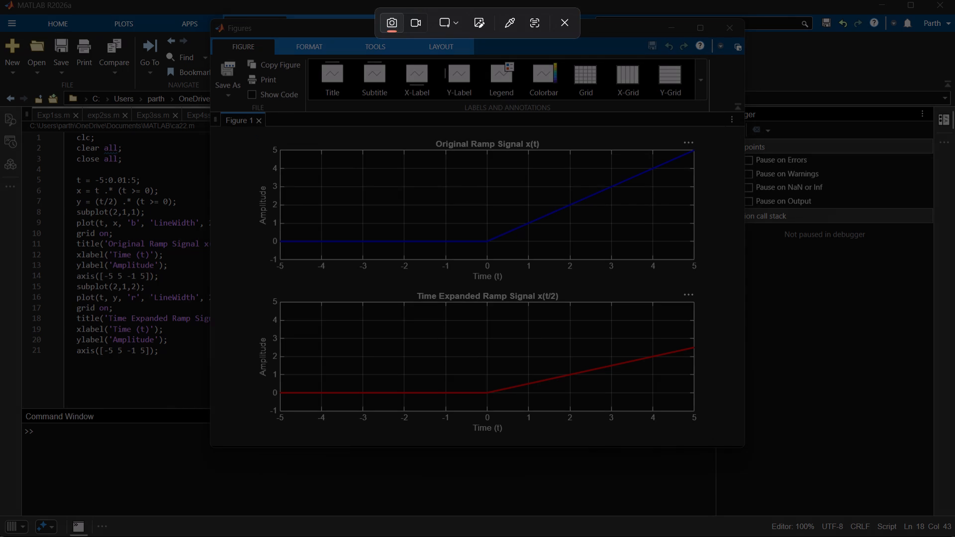
{"action": "left_click_drag", "start_coordinate": [245, 135], "coordinate": [704, 423]}
{"action": "scroll", "coordinate": [680, 334], "scroll_direction": "up", "scroll_amount": 1}
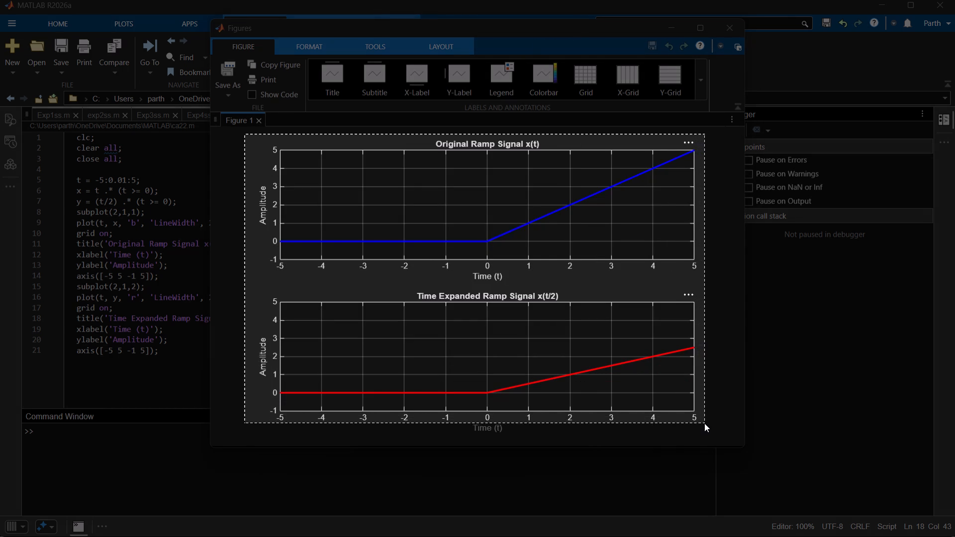
{"action": "scroll", "coordinate": [704, 423], "scroll_direction": "up", "scroll_amount": 1}
{"action": "left_click_drag", "start_coordinate": [704, 423], "coordinate": [707, 443]}
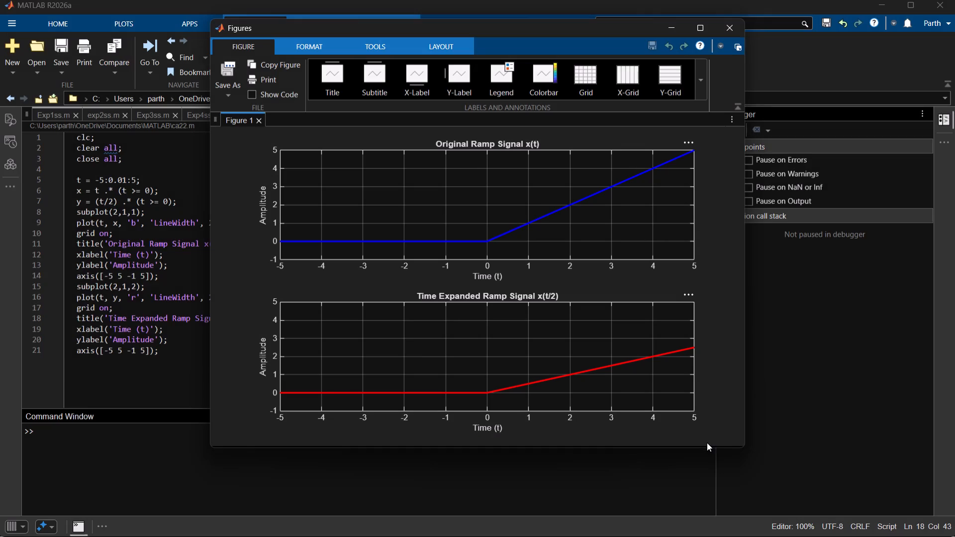
Return to the Word report and paste the captured plots on a new line below the last "Expanded Ramp Function" heading.
{"action": "left_click", "coordinate": [684, 22]}
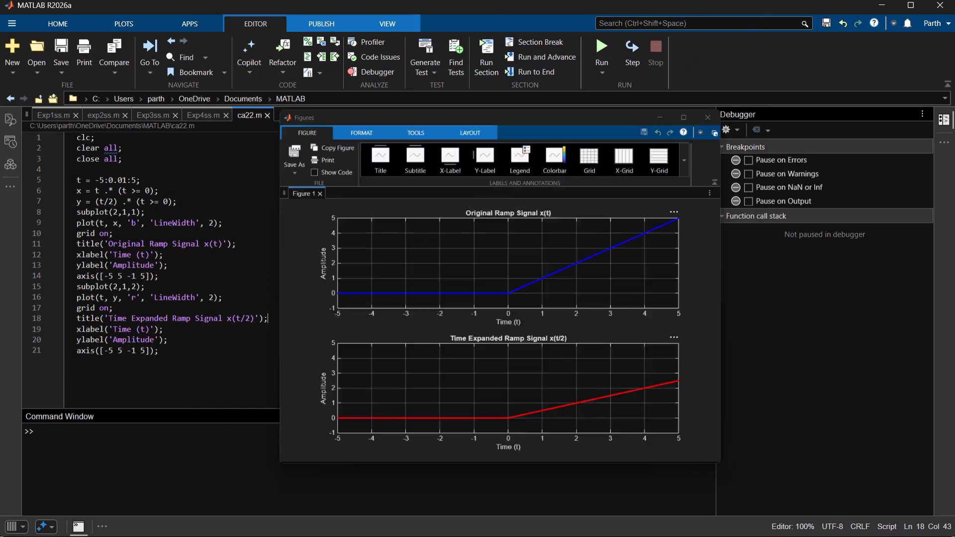
{"action": "left_click", "coordinate": [870, 0]}
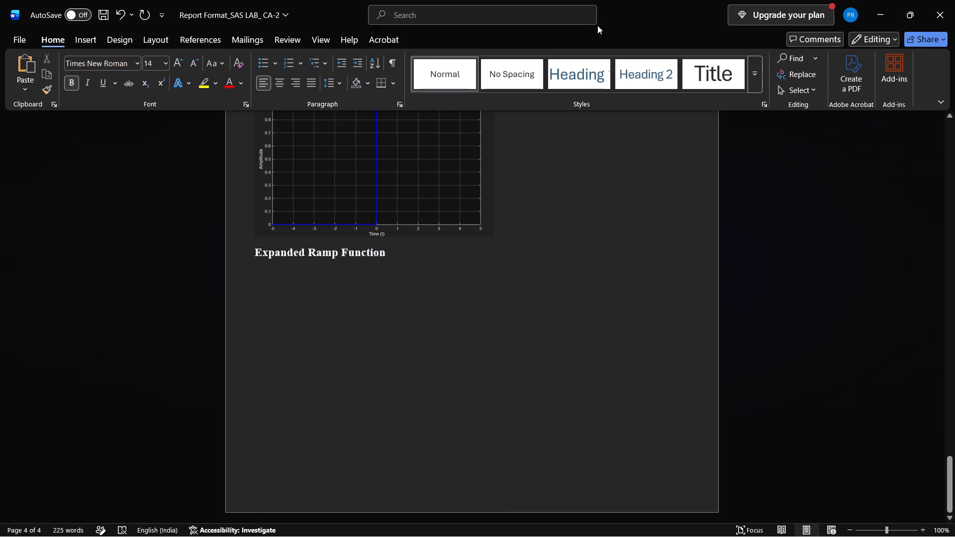
{"action": "left_click", "coordinate": [393, 261]}
{"action": "key", "text": "Return"}
{"action": "key", "text": "ctrl+v"}
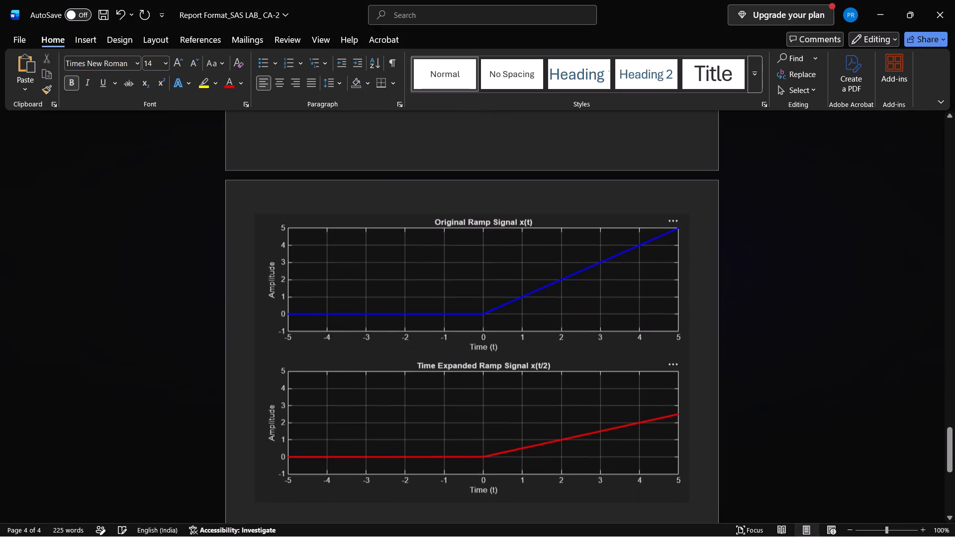
Delete the empty line between the "Curve / Figure/Result:" and "Ramp function" headings.
{"action": "scroll", "coordinate": [393, 261], "scroll_direction": "up", "scroll_amount": 2}
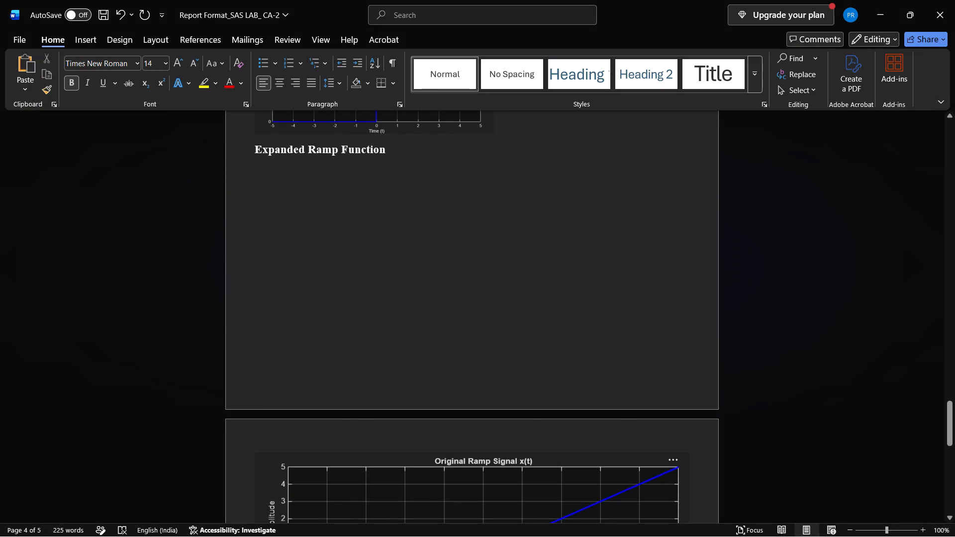
{"action": "left_click", "coordinate": [252, 146]}
{"action": "scroll", "coordinate": [252, 146], "scroll_direction": "up", "scroll_amount": 6}
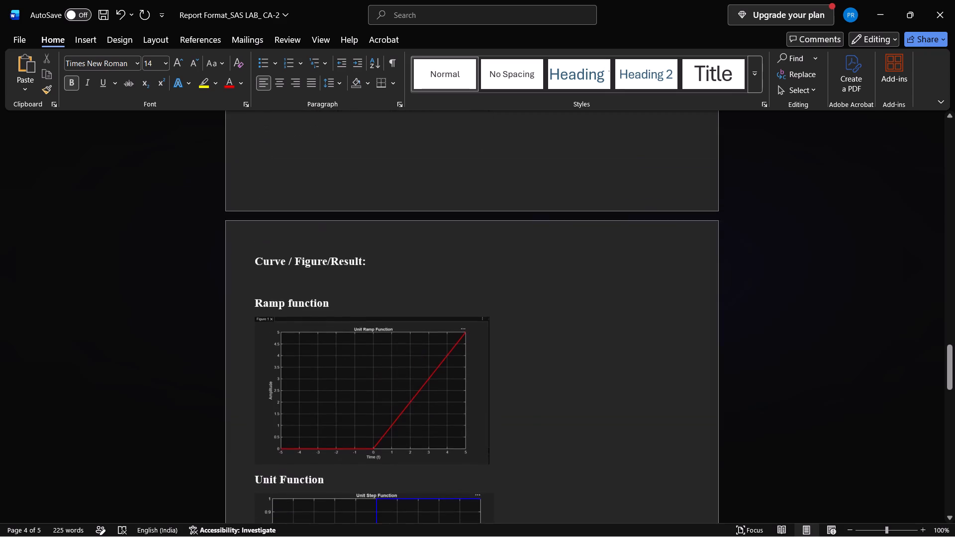
{"action": "scroll", "coordinate": [252, 146], "scroll_direction": "up", "scroll_amount": 1}
{"action": "left_click", "coordinate": [255, 373]}
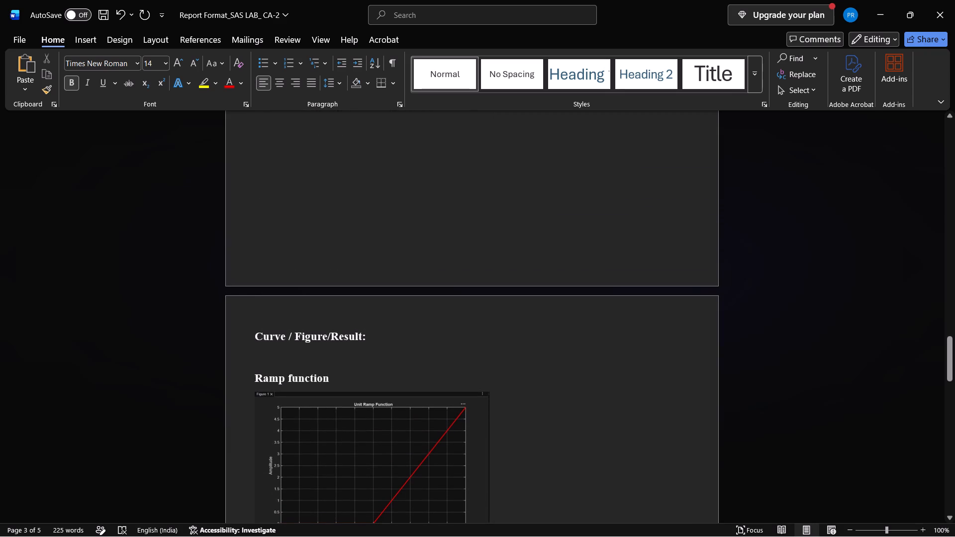
{"action": "key", "text": "BackSpace"}
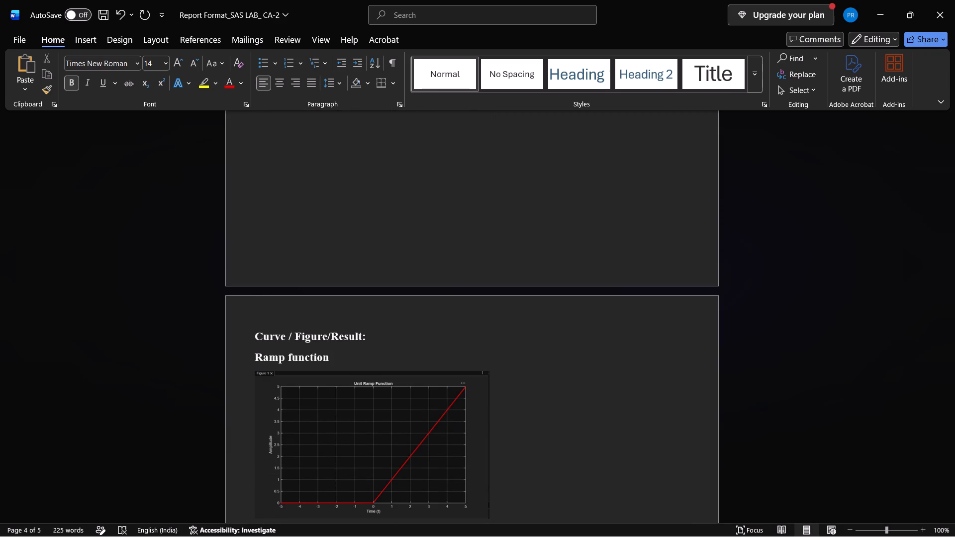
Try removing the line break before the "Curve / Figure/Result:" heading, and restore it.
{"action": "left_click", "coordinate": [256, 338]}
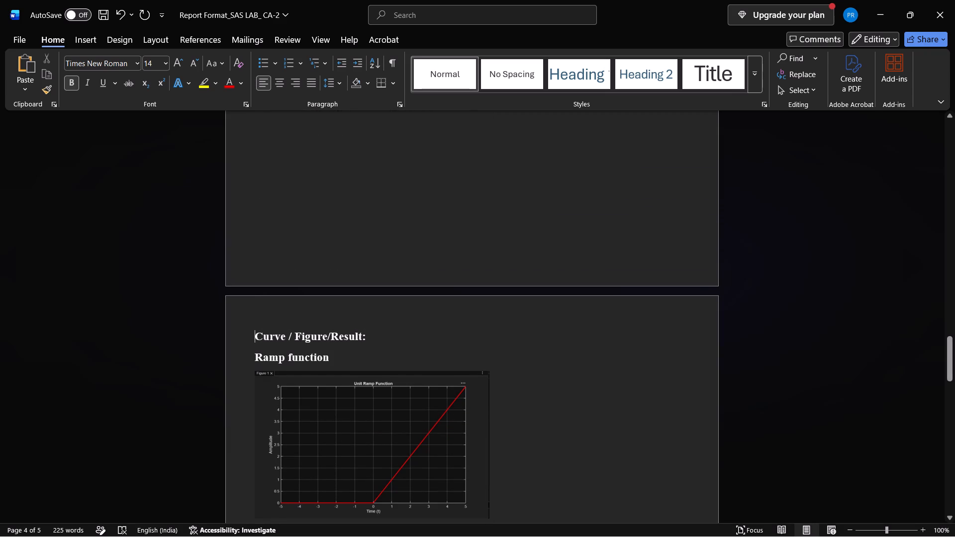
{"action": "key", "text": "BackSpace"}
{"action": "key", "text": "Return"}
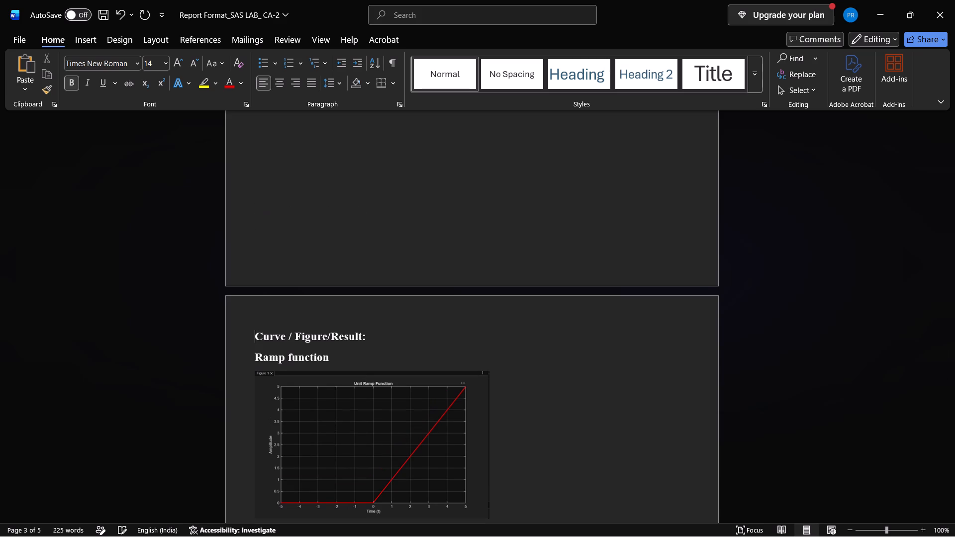
Proportionally shrink the original and time-expanded ramp plots picture so it fits on the page directly below the "Expanded Ramp Function" heading.
{"action": "scroll", "coordinate": [256, 338], "scroll_direction": "down", "scroll_amount": 7}
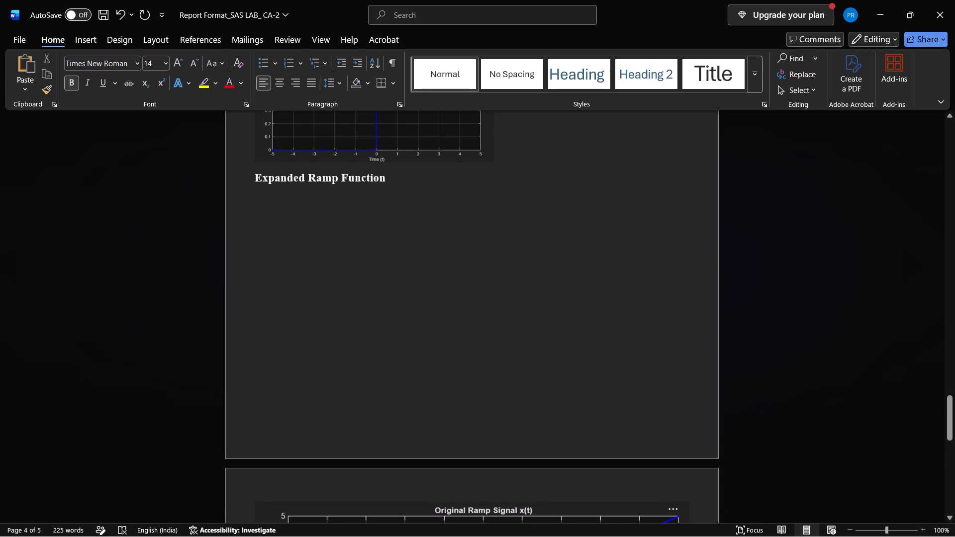
{"action": "scroll", "coordinate": [277, 441], "scroll_direction": "down", "scroll_amount": 2}
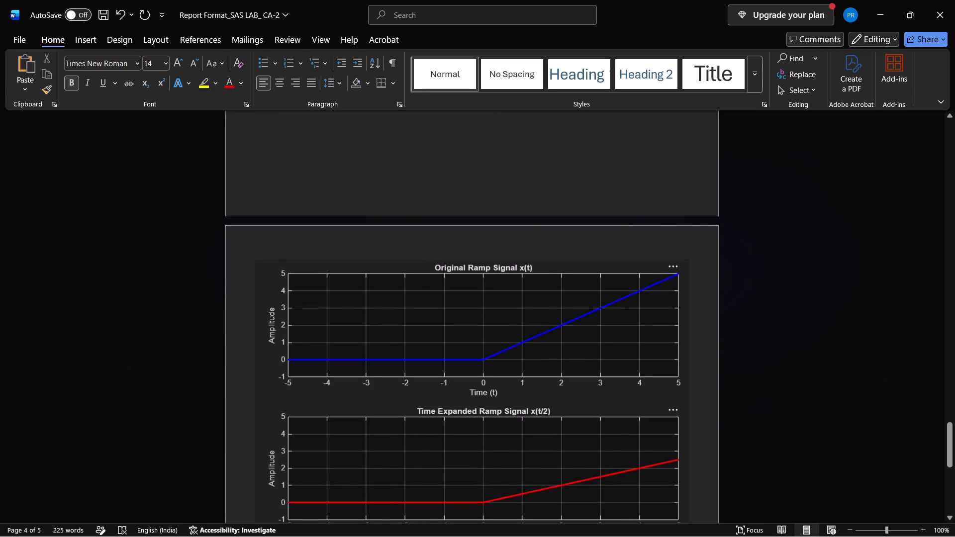
{"action": "left_click", "coordinate": [274, 283]}
{"action": "left_click_drag", "start_coordinate": [255, 260], "coordinate": [296, 293]}
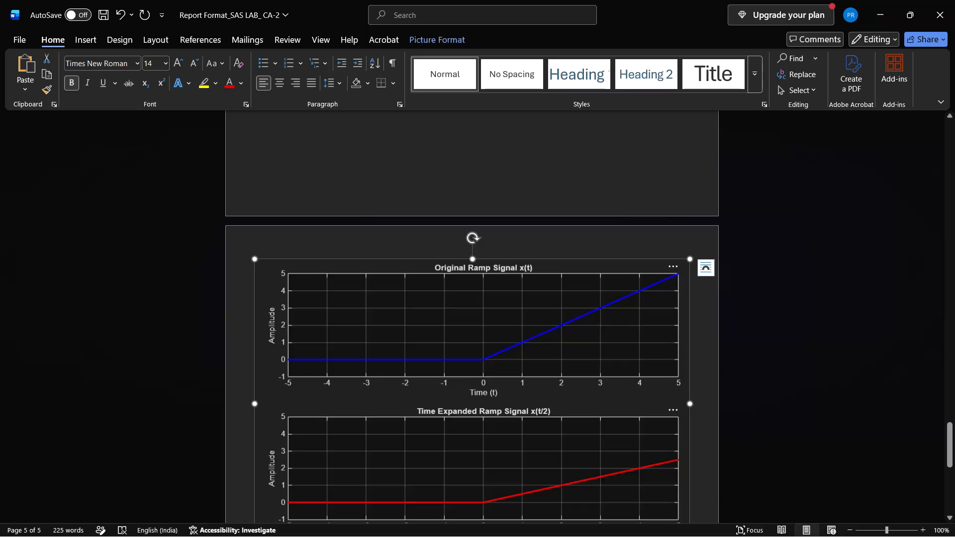
{"action": "left_click_drag", "start_coordinate": [296, 293], "coordinate": [437, 467]}
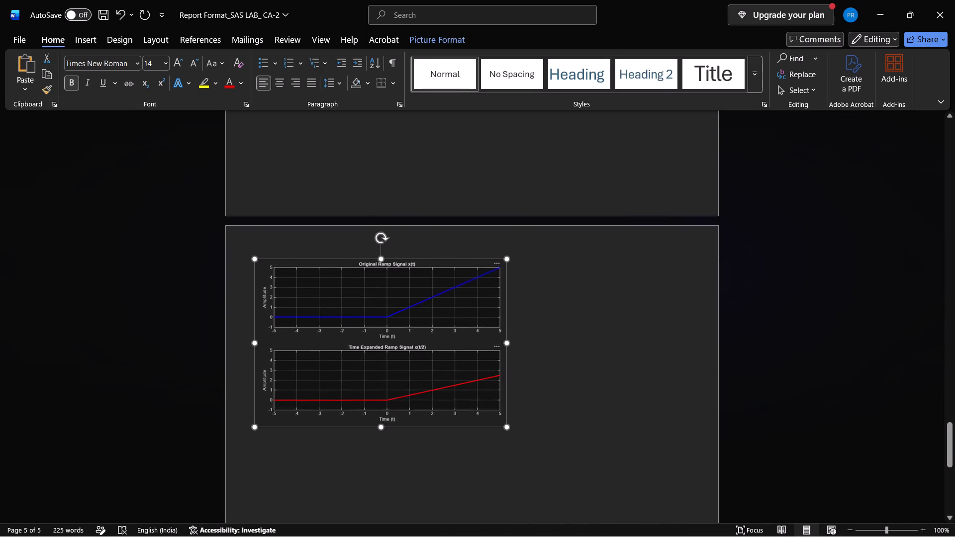
{"action": "left_click_drag", "start_coordinate": [437, 467], "coordinate": [428, 460]}
Review the report from the result figures back through the MATLAB code and submission details to the cover page.
{"action": "scroll", "coordinate": [327, 312], "scroll_direction": "up", "scroll_amount": 3}
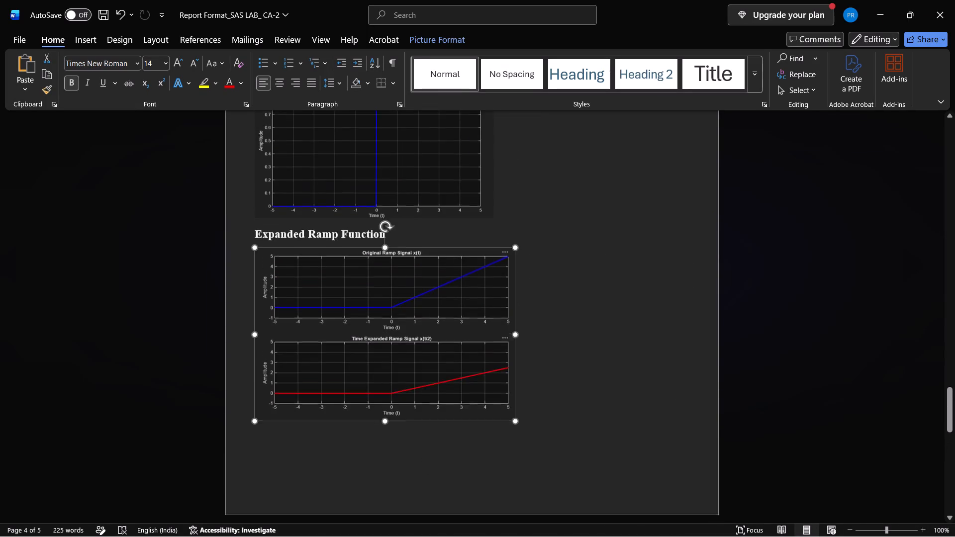
{"action": "scroll", "coordinate": [327, 312], "scroll_direction": "up", "scroll_amount": 9}
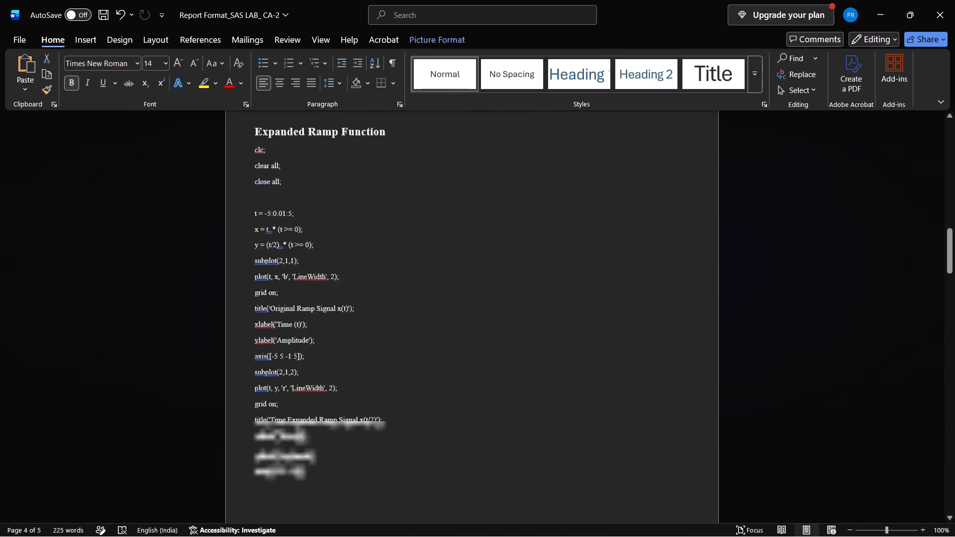
{"action": "scroll", "coordinate": [327, 312], "scroll_direction": "up", "scroll_amount": 5}
{"action": "scroll", "coordinate": [327, 312], "scroll_direction": "down", "scroll_amount": 1}
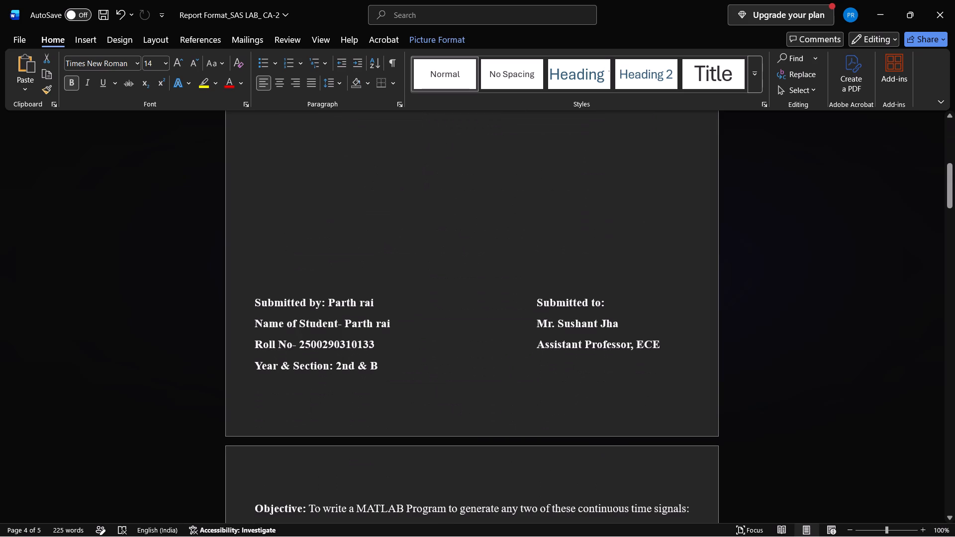
{"action": "scroll", "coordinate": [327, 312], "scroll_direction": "down", "scroll_amount": 1}
{"action": "scroll", "coordinate": [293, 250], "scroll_direction": "up", "scroll_amount": 5}
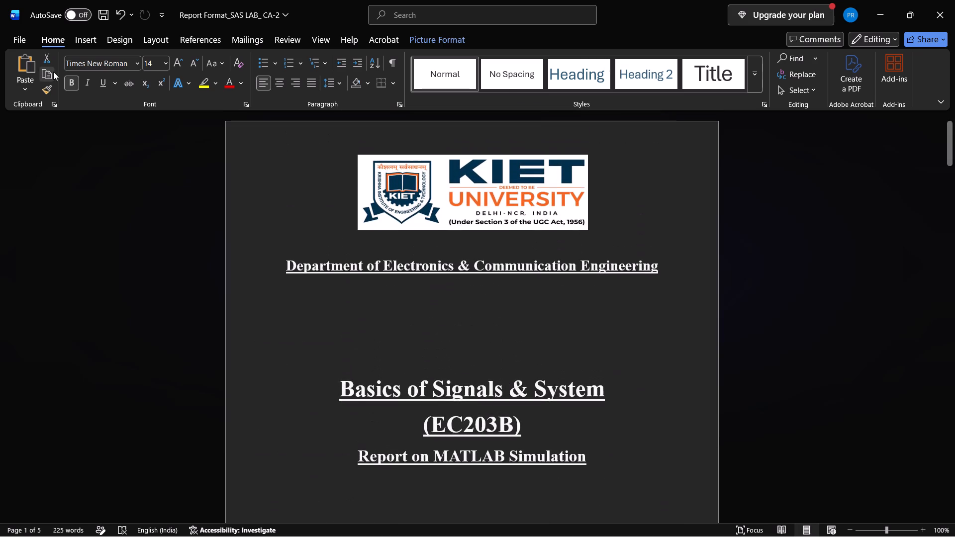
Save the report to the Downloads folder as a Word Document named "Report Format_SAS LAB_ CA-2".
{"action": "left_click", "coordinate": [23, 34]}
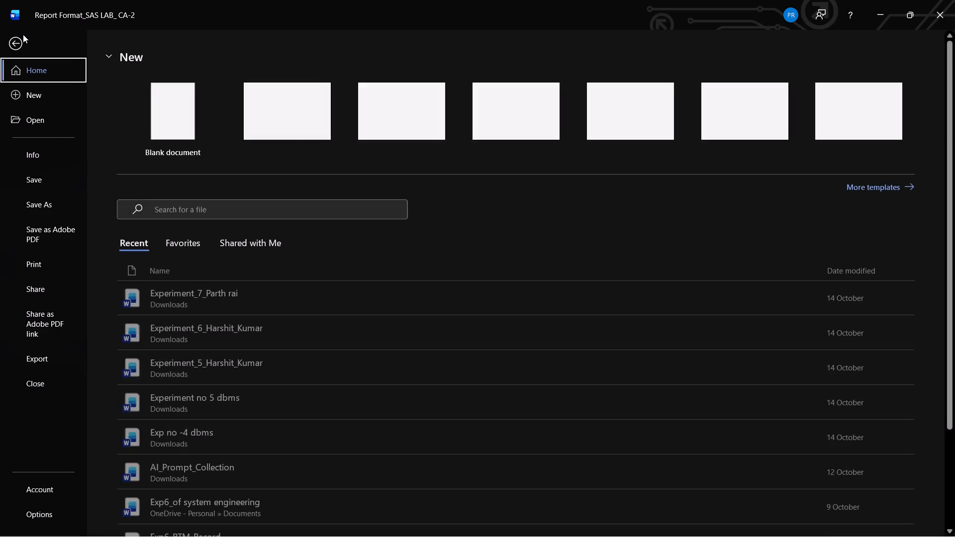
{"action": "left_click", "coordinate": [54, 207]}
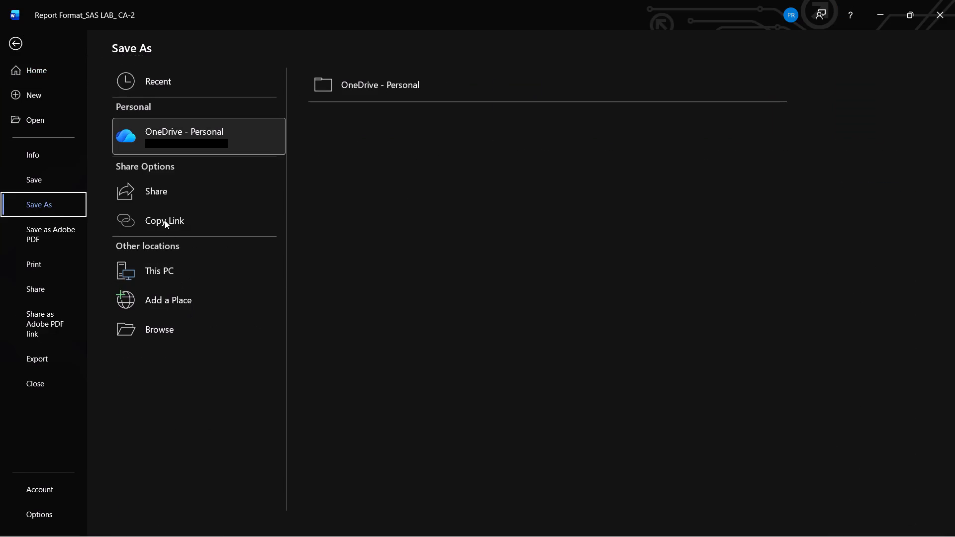
{"action": "left_click", "coordinate": [168, 276]}
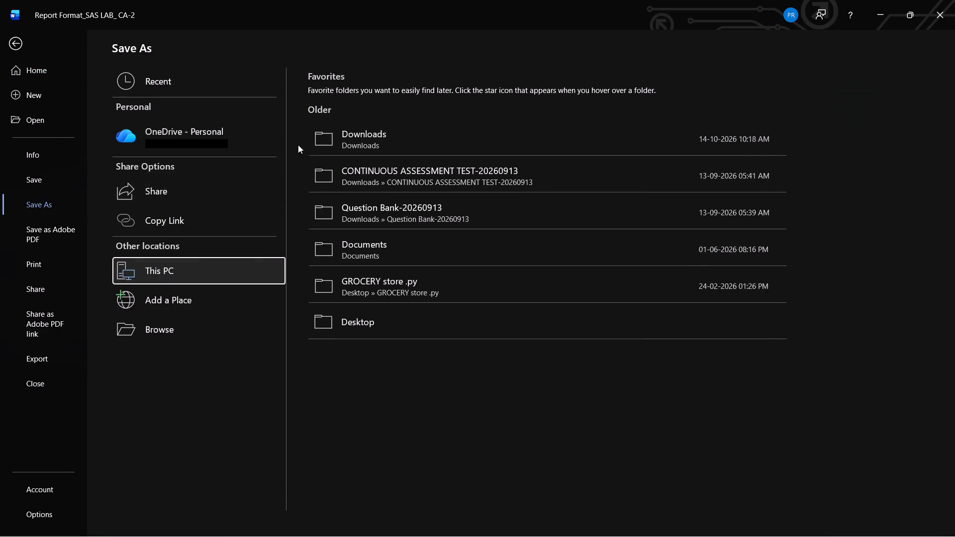
{"action": "left_click", "coordinate": [328, 127]}
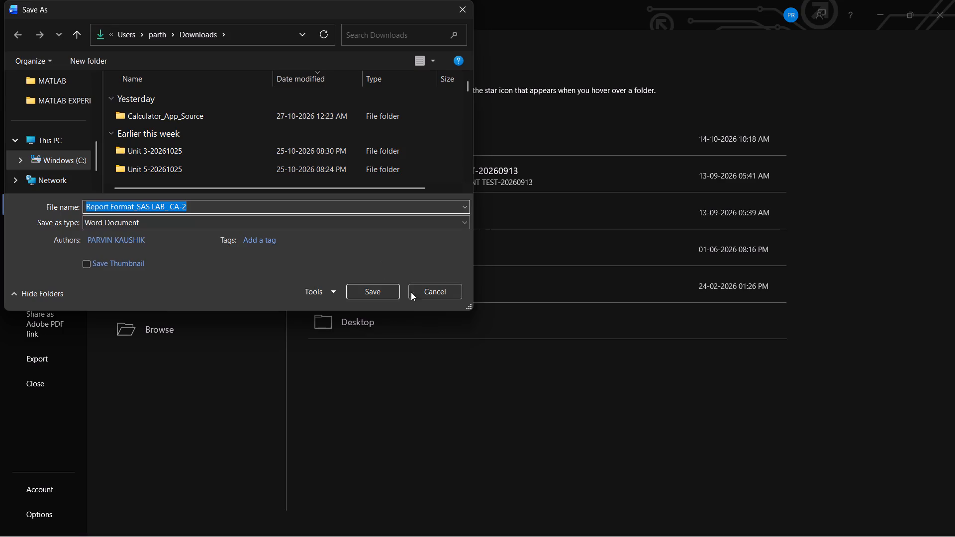
{"action": "left_click", "coordinate": [390, 292]}
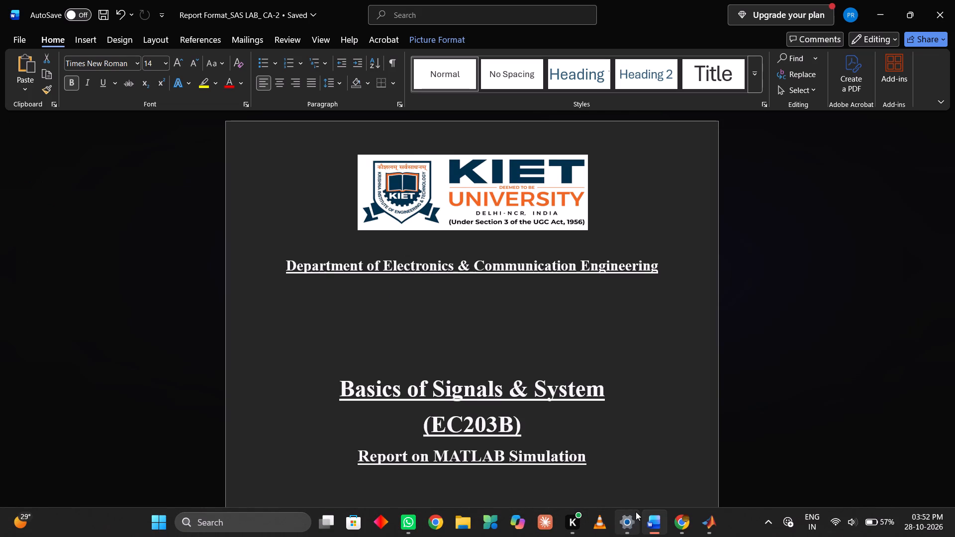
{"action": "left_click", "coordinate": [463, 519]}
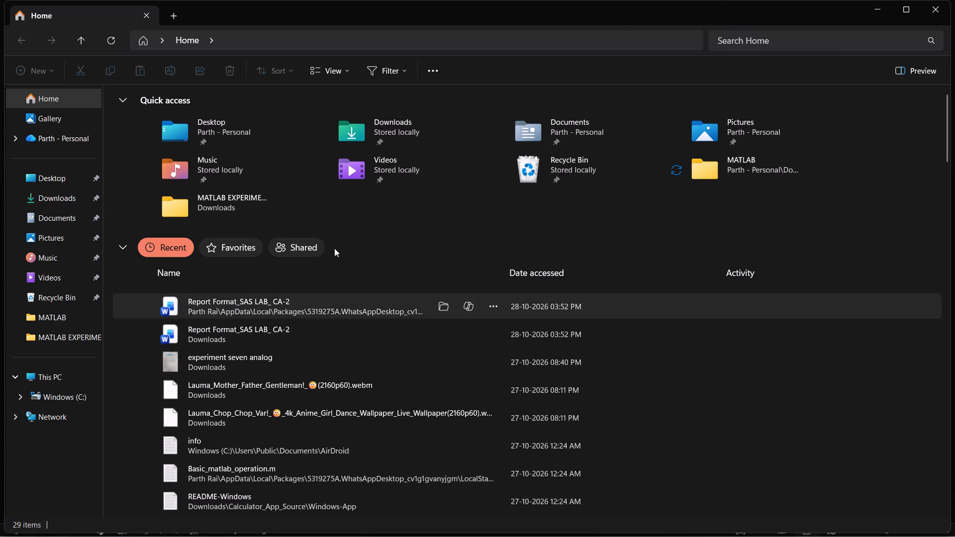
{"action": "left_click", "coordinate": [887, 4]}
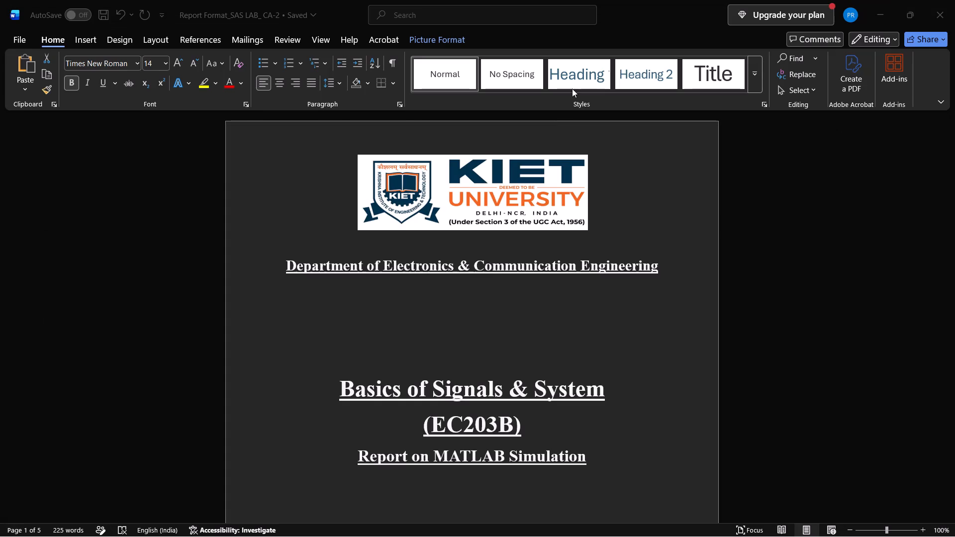
Replace the name after "Submitted by:" in the submission details with the other student's name.
{"action": "scroll", "coordinate": [534, 212], "scroll_direction": "down", "scroll_amount": 4}
{"action": "scroll", "coordinate": [534, 212], "scroll_direction": "right", "scroll_amount": 6}
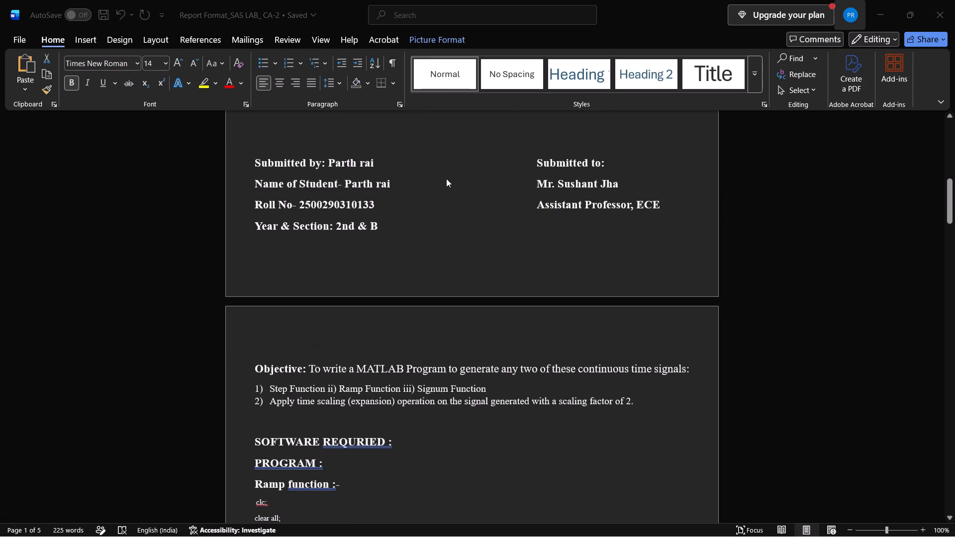
{"action": "left_click", "coordinate": [383, 160]}
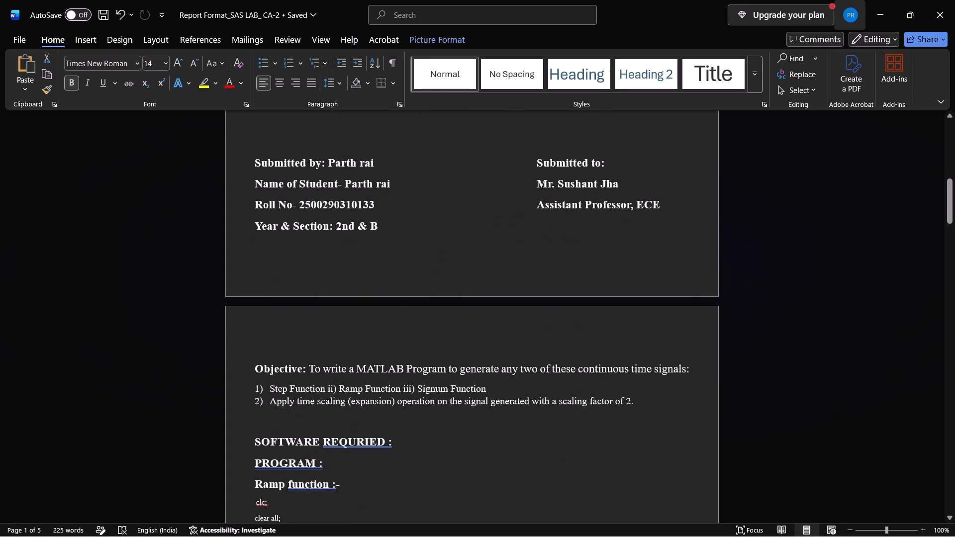
{"action": "left_click", "coordinate": [383, 160]}
{"action": "key", "text": "BackSpace"}
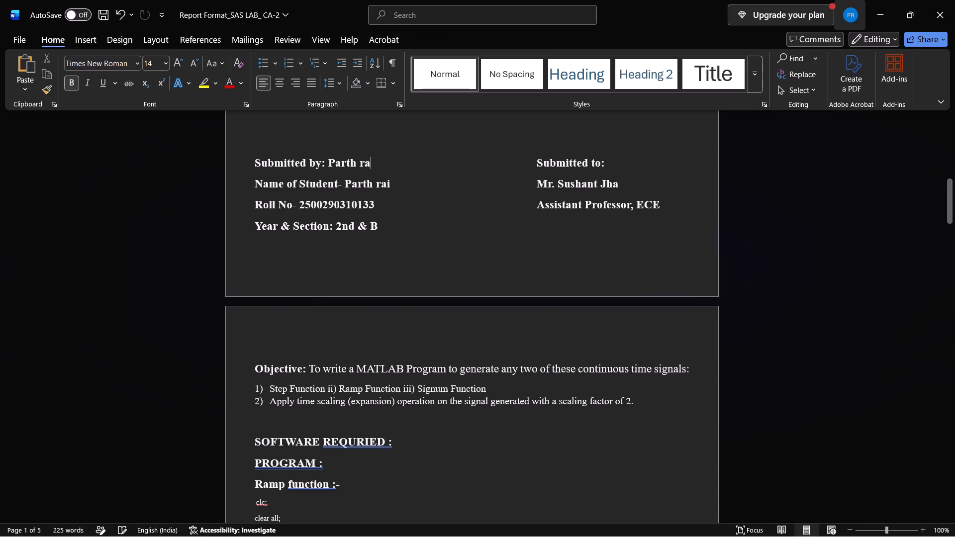
{"action": "key", "text": "BackSpace"}
{"action": "key", "text": "BackSpace"}
{"action": "key", "text": "BackSpace"}
{"action": "key", "text": "BackSpace"}
{"action": "key", "text": "BackSpace"}
{"action": "key", "text": "BackSpace"}
{"action": "key", "text": "BackSpace"}
{"action": "key", "text": "BackSpace"}
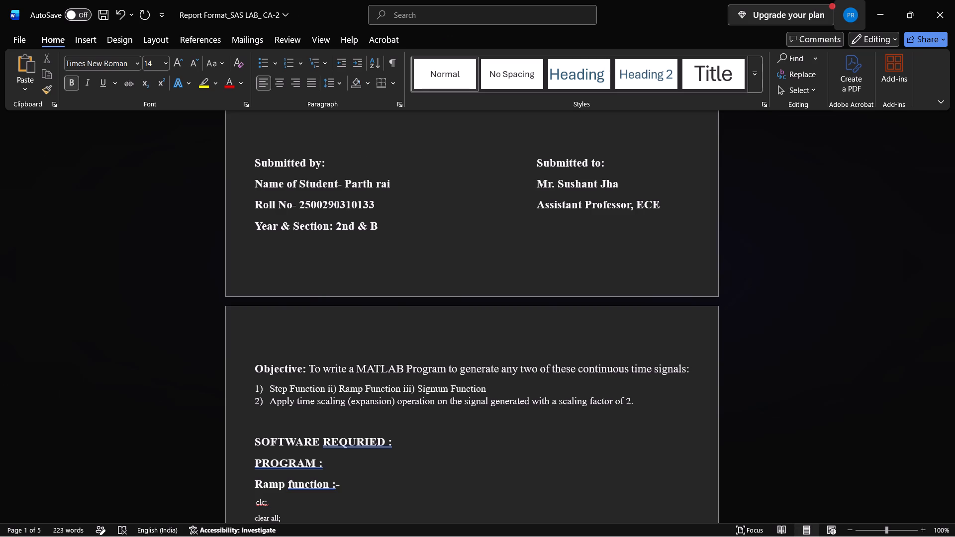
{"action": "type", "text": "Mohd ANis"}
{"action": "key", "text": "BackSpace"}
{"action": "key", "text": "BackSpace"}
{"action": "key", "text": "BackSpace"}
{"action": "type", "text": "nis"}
Replace the name on the "Name of Student-" line with the same new student's name.
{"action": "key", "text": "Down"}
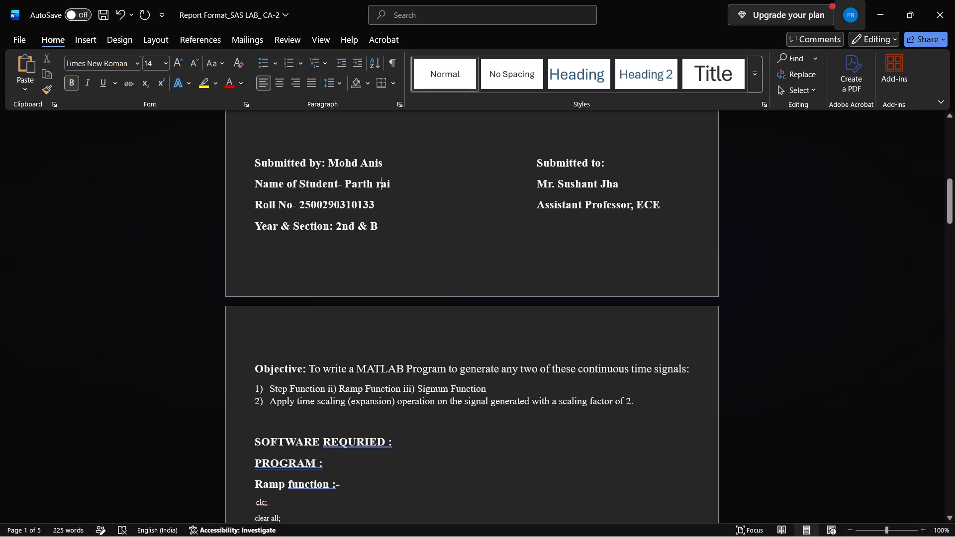
{"action": "left_click", "coordinate": [391, 181]}
{"action": "key", "text": "BackSpace"}
{"action": "key", "text": "BackSpace"}
{"action": "key", "text": "BackSpace"}
{"action": "key", "text": "BackSpace"}
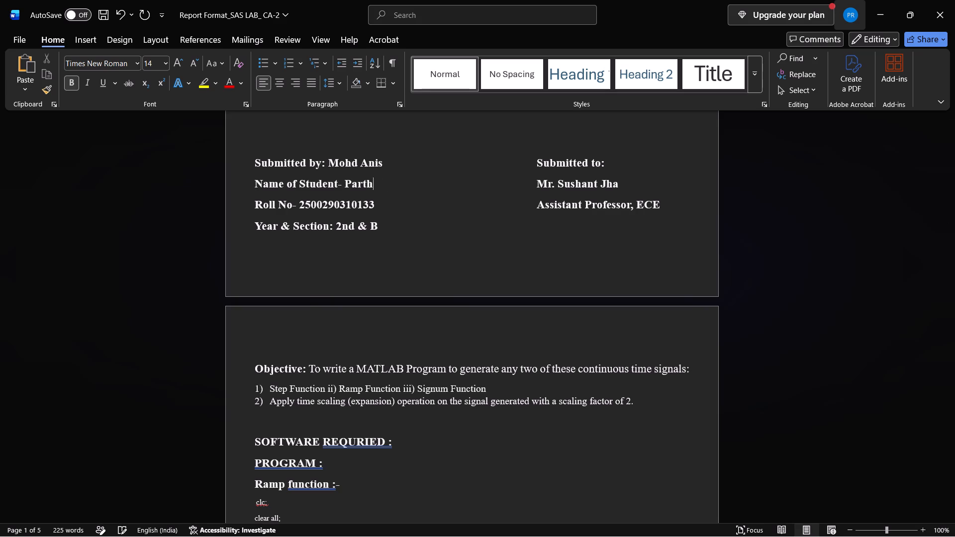
{"action": "key", "text": "BackSpace"}
{"action": "key", "text": "BackSpace"}
{"action": "key", "text": "BackSpace"}
{"action": "key", "text": "BackSpace"}
{"action": "key", "text": "BackSpace"}
{"action": "key", "text": "BackSpace"}
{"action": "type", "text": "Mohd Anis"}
Change the ending of the roll number to match the new student's roll number and save the report.
{"action": "left_click", "coordinate": [374, 205]}
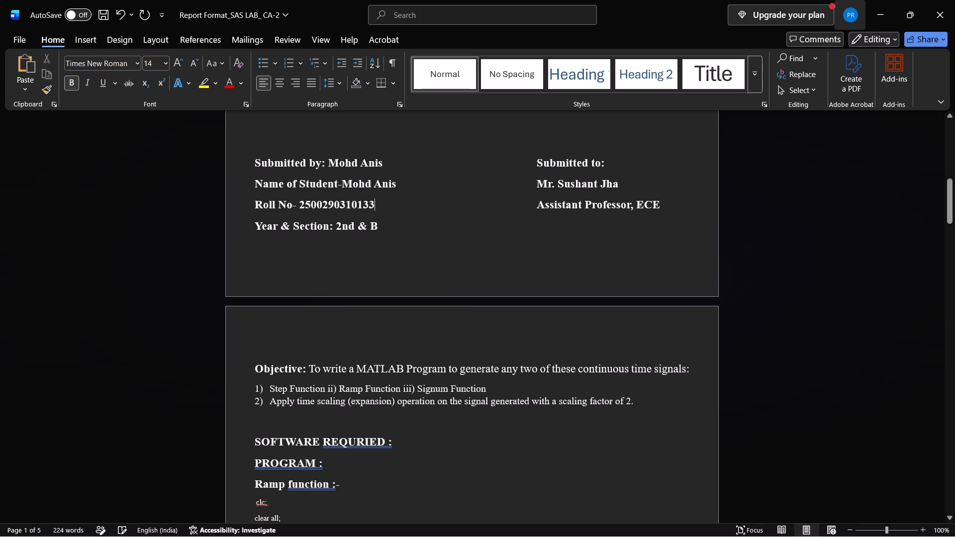
{"action": "key", "text": "BackSpace"}
{"action": "key", "text": "BackSpace"}
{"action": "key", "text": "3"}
{"action": "key", "text": "BackSpace"}
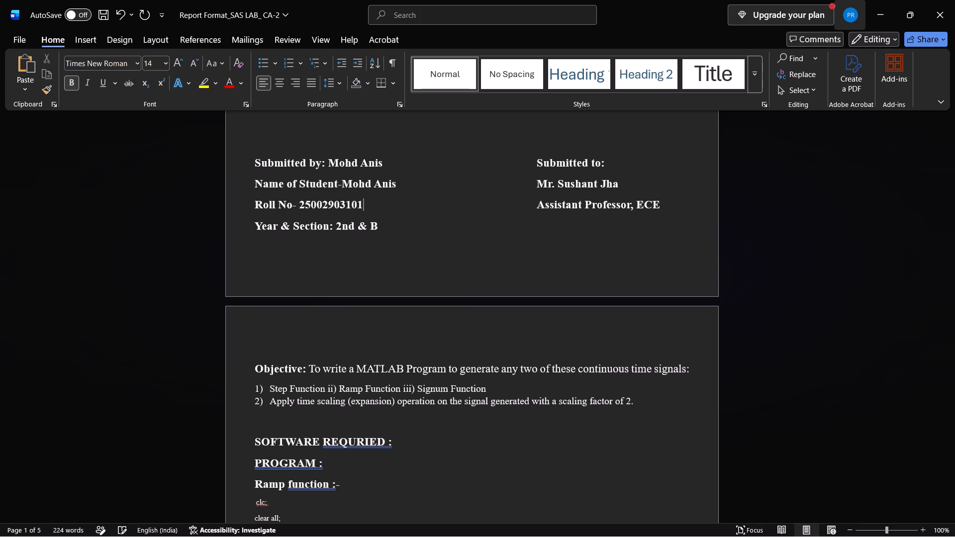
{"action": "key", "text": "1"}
{"action": "key", "text": "BackSpace"}
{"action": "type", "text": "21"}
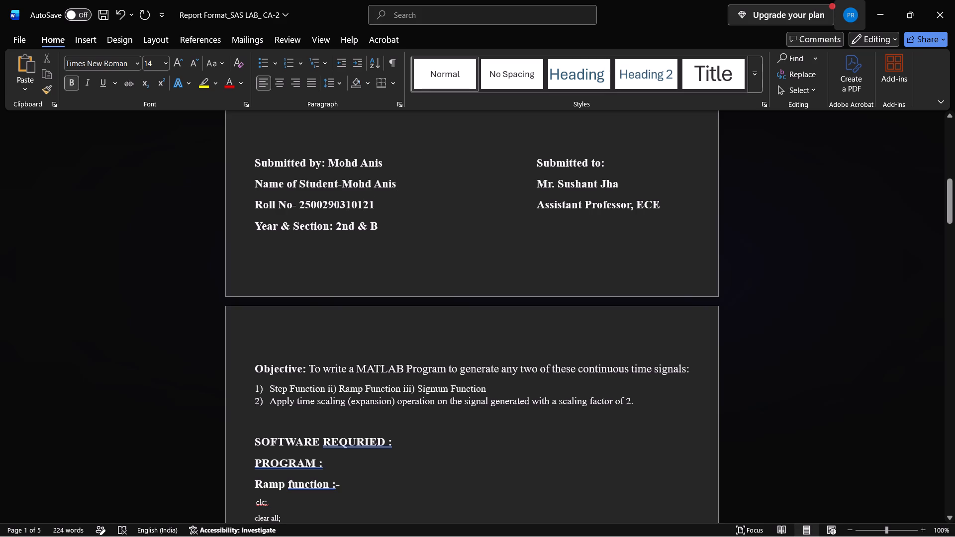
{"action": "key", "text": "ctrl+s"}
Save a copy in the Downloads folder as a Word Document, appending an underscore and the new student's name to "Report Format_SAS LAB_ CA-2".
{"action": "left_click", "coordinate": [26, 39]}
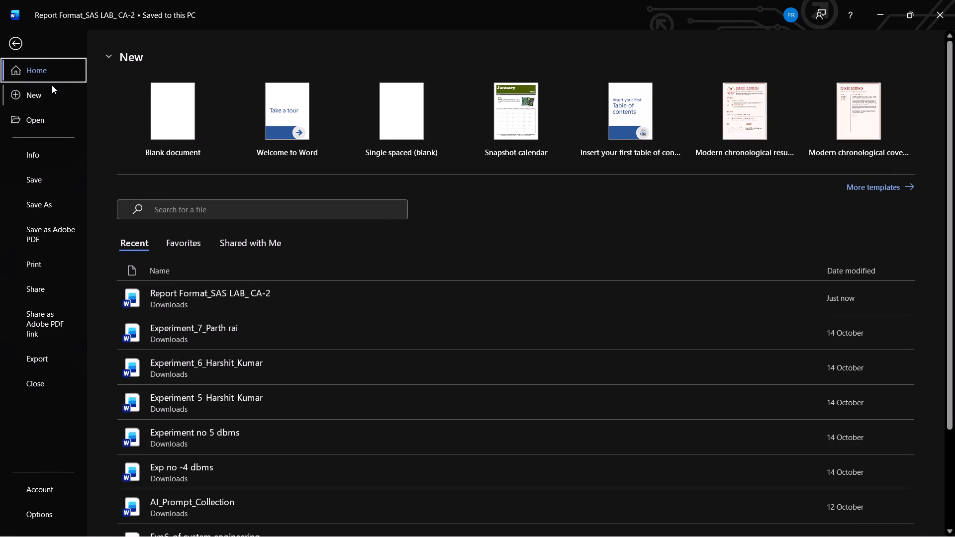
{"action": "left_click", "coordinate": [40, 200]}
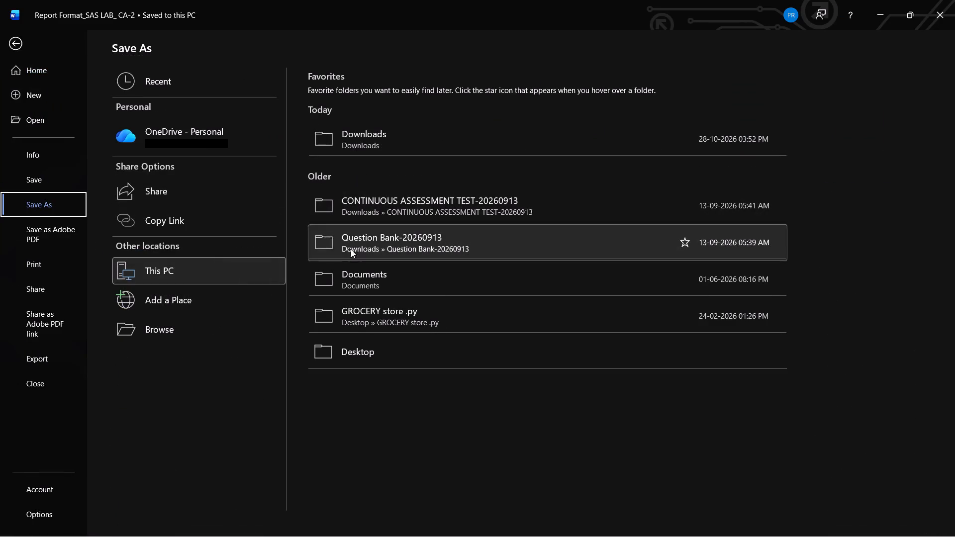
{"action": "left_click", "coordinate": [355, 142]}
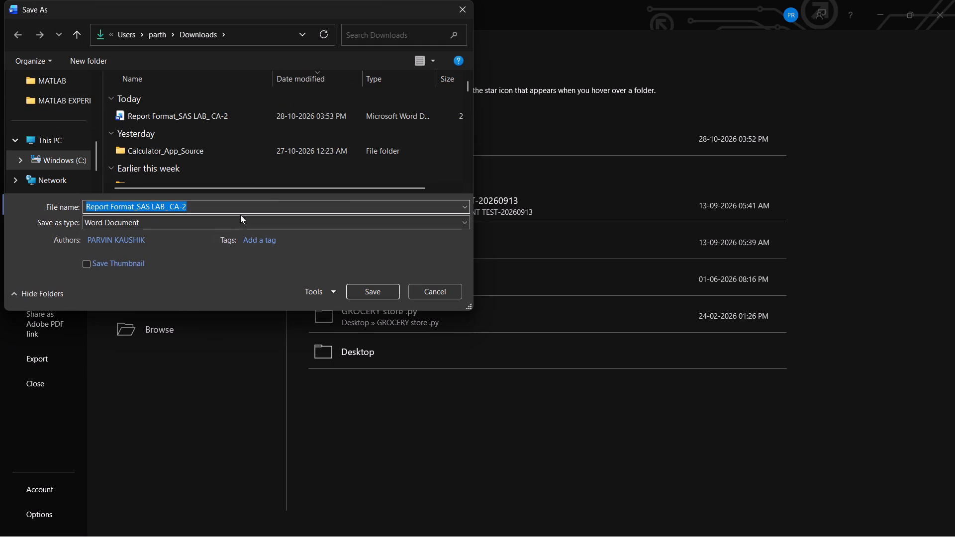
{"action": "left_click", "coordinate": [221, 209]}
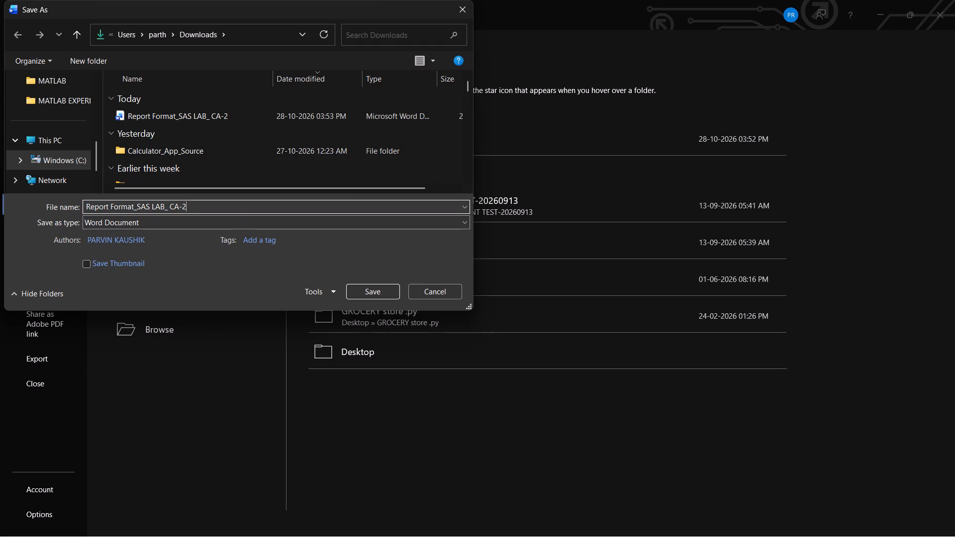
{"action": "left_click", "coordinate": [205, 207]}
{"action": "key", "text": "Up"}
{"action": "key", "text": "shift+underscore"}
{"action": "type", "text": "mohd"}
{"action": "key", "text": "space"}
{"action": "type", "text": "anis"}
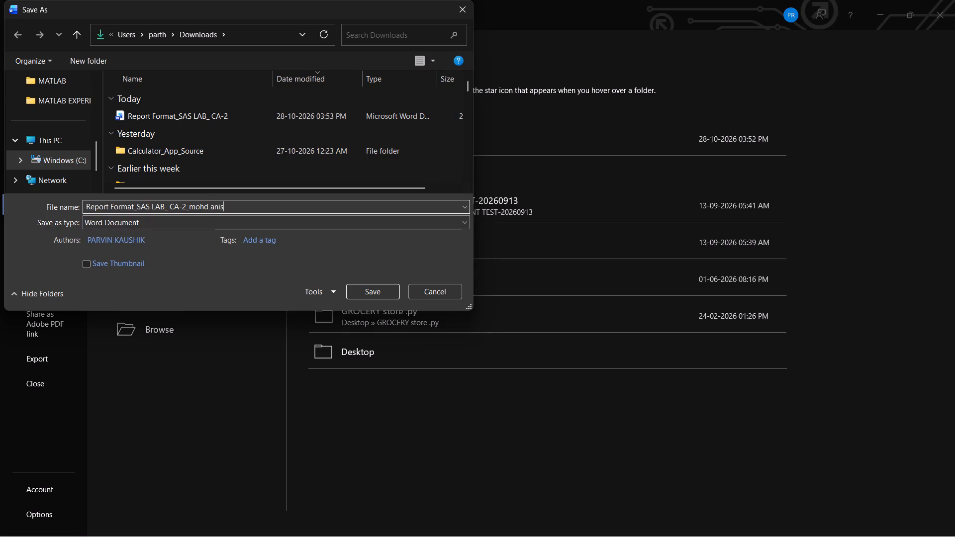
{"action": "left_click", "coordinate": [356, 289]}
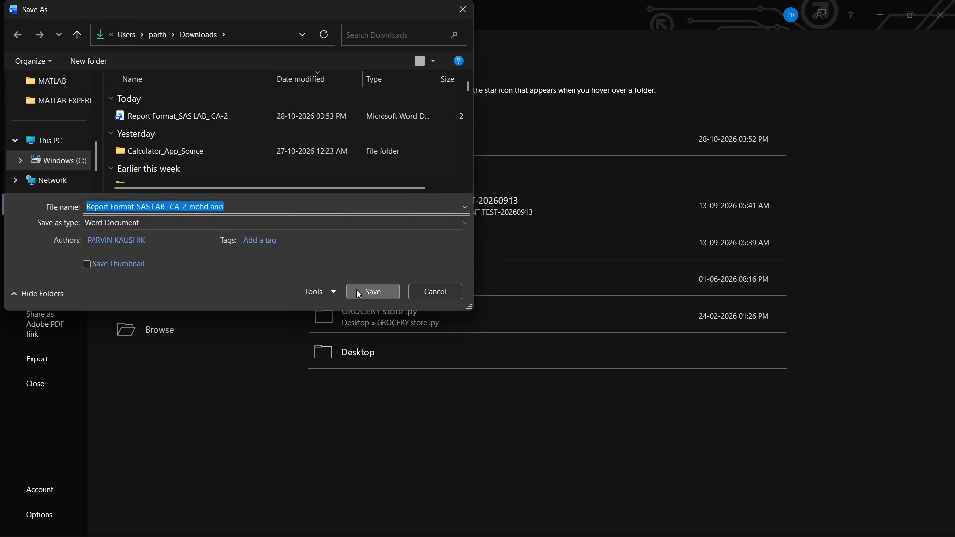
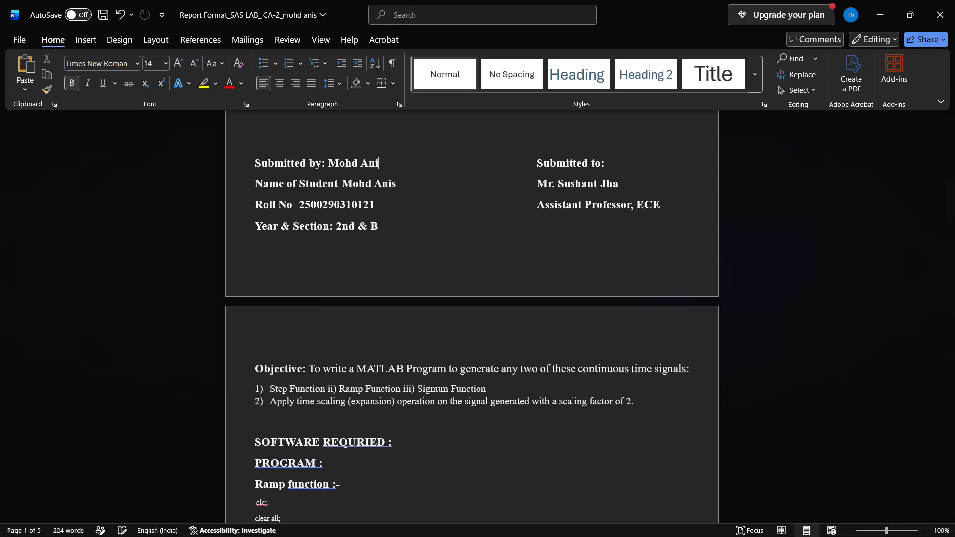
Replace the name after "Submitted by:" with the other student's full name, with a space after the colon and a capitalised surname.
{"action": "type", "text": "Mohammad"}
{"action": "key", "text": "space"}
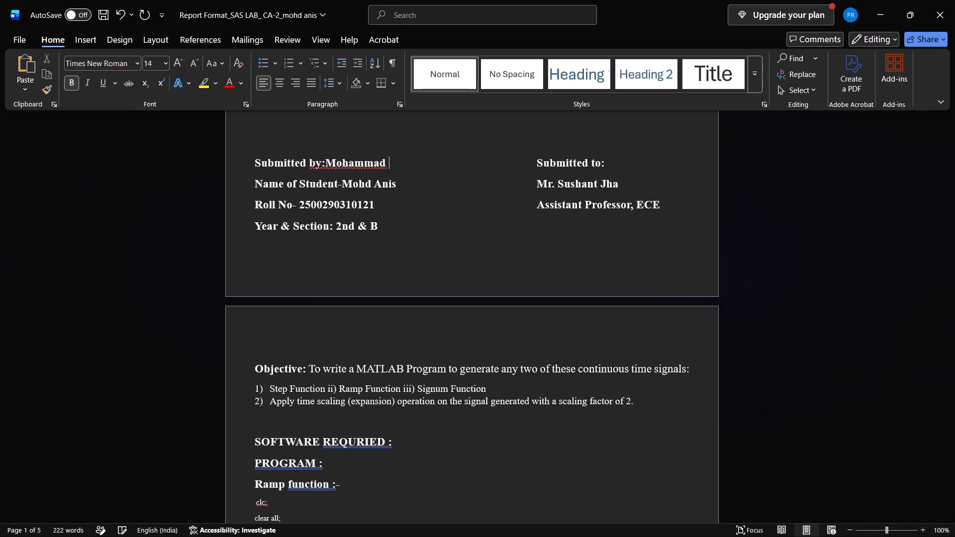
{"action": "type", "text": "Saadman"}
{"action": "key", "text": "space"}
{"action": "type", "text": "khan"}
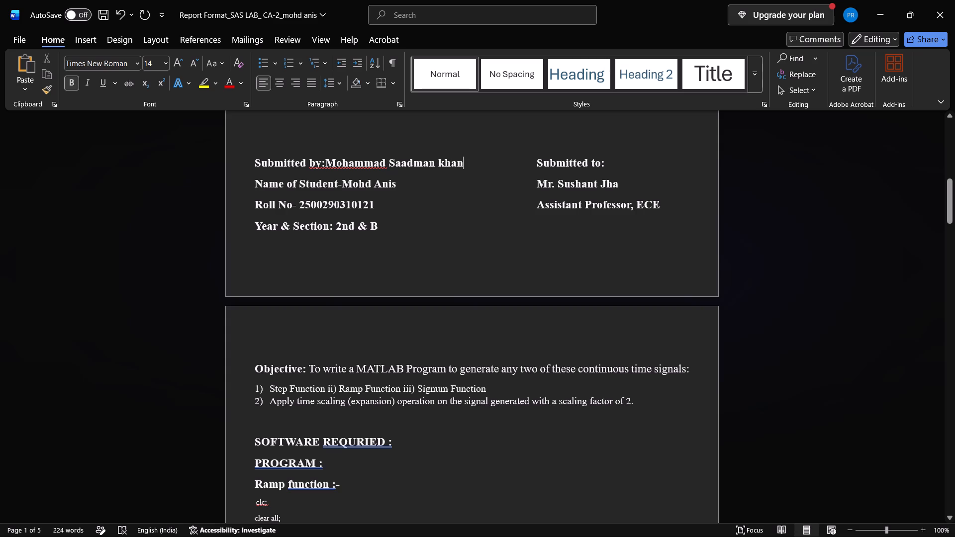
{"action": "left_click", "coordinate": [325, 168]}
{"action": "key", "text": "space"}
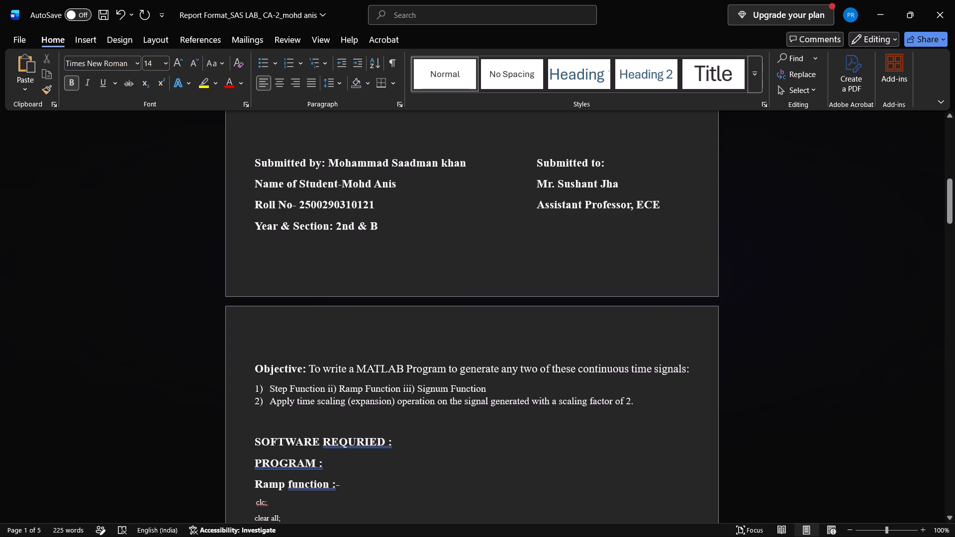
{"action": "left_click", "coordinate": [449, 162]}
{"action": "key", "text": "BackSpace"}
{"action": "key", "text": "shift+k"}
Select the other student's full name on the "Submitted by:" line of the cover page.
{"action": "left_click_drag", "start_coordinate": [328, 161], "coordinate": [474, 164]}
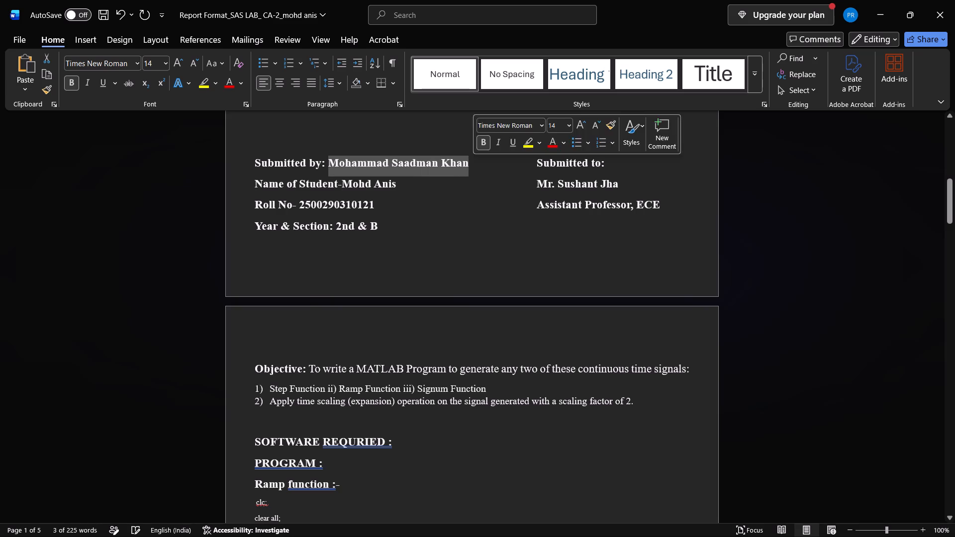
Replace the name on the cover page's "Name of Student" line with a copy of the name from the "Submitted by" line.
{"action": "key", "text": "ctrl+c"}
{"action": "left_click", "coordinate": [404, 189]}
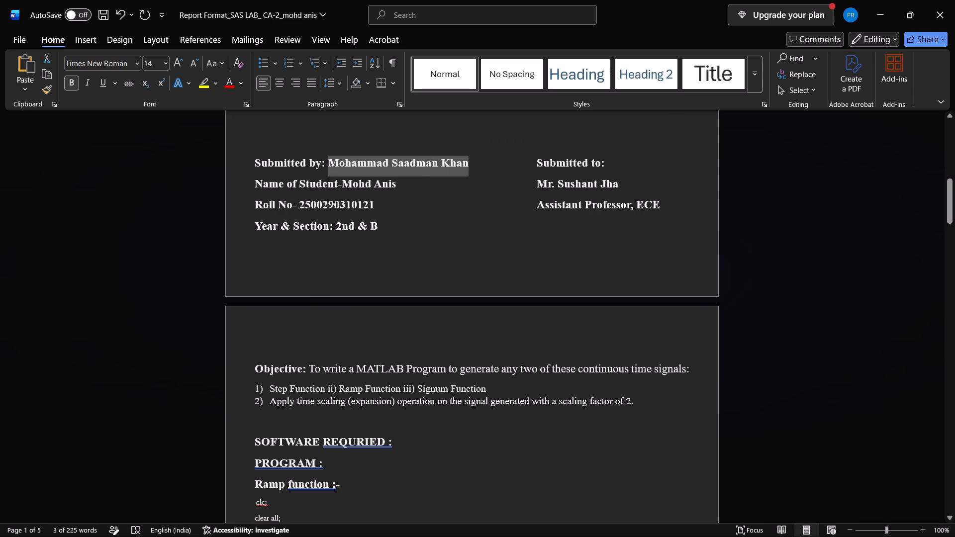
{"action": "left_click_drag", "start_coordinate": [404, 189], "coordinate": [347, 183]}
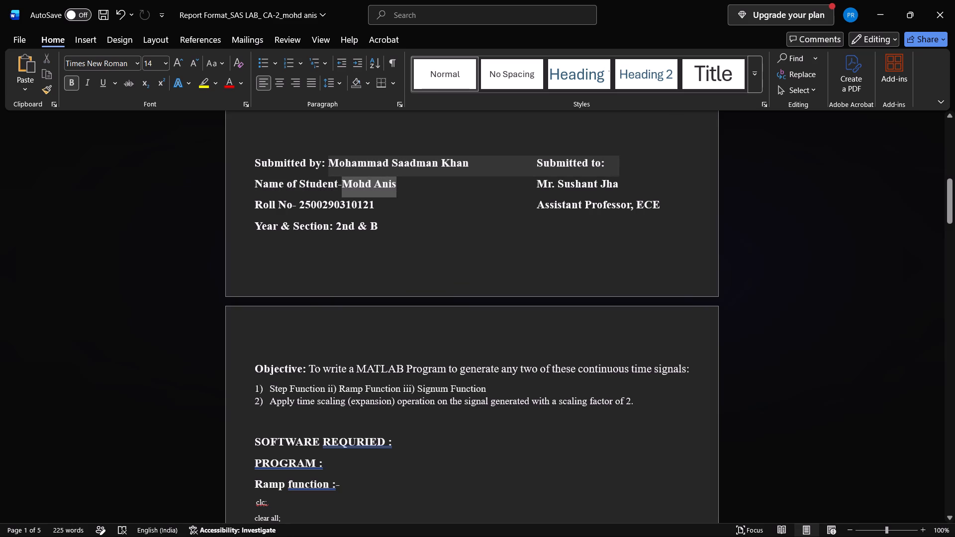
{"action": "left_click_drag", "start_coordinate": [347, 183], "coordinate": [346, 183]}
{"action": "key", "text": "ctrl+v"}
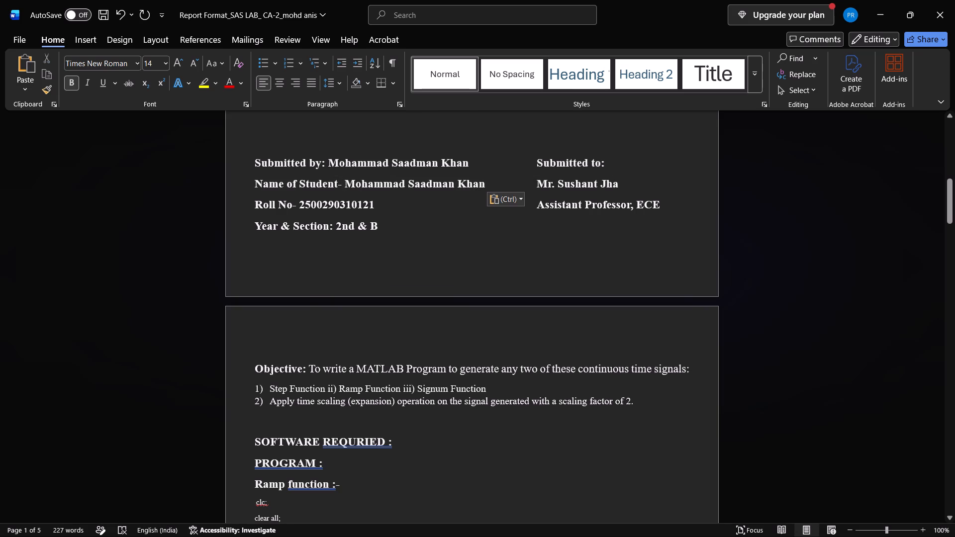
Change the last digit of the student's roll number on the cover page to 0.
{"action": "left_click", "coordinate": [377, 204]}
{"action": "key", "text": "BackSpace"}
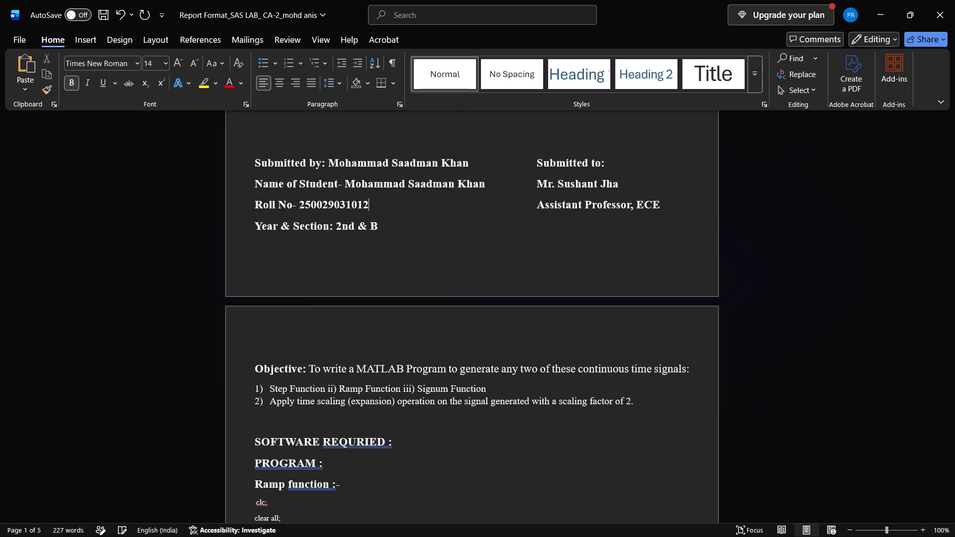
{"action": "key", "text": "0"}
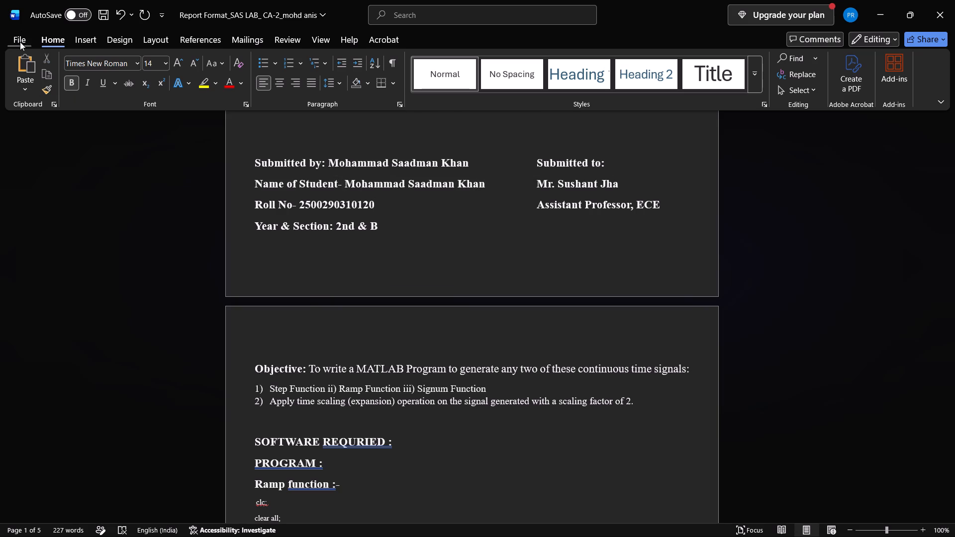
Save a copy of the report to the Downloads folder as a Word Document named "Report Format_SAS LAB_ CA-2_msk".
{"action": "left_click", "coordinate": [20, 42]}
{"action": "left_click", "coordinate": [35, 210]}
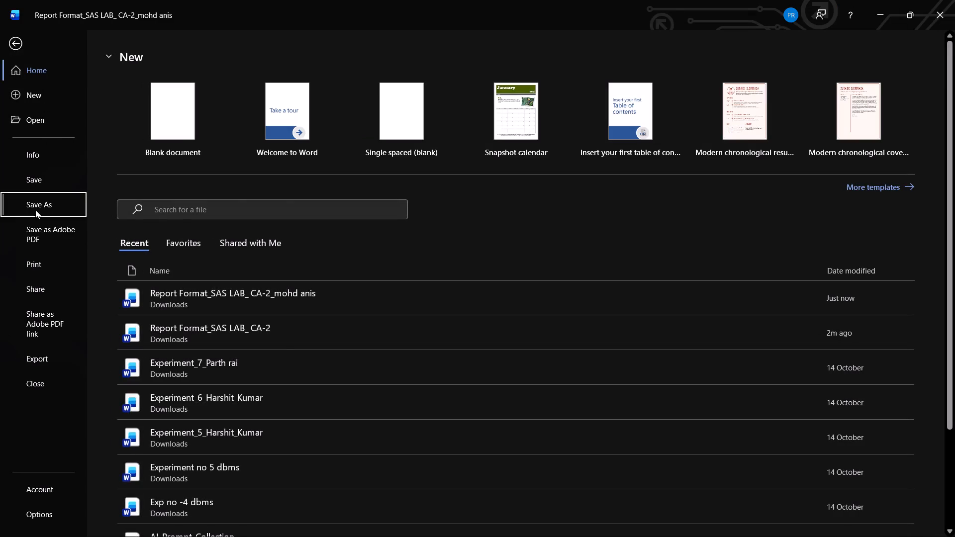
{"action": "left_click", "coordinate": [377, 135]}
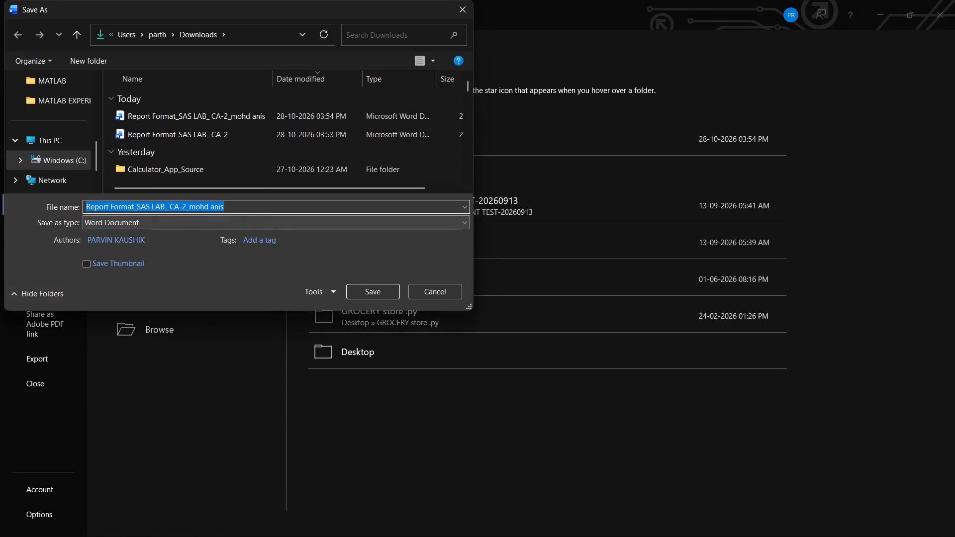
{"action": "left_click", "coordinate": [246, 209]}
{"action": "left_click", "coordinate": [246, 209]}
{"action": "key", "text": "BackSpace"}
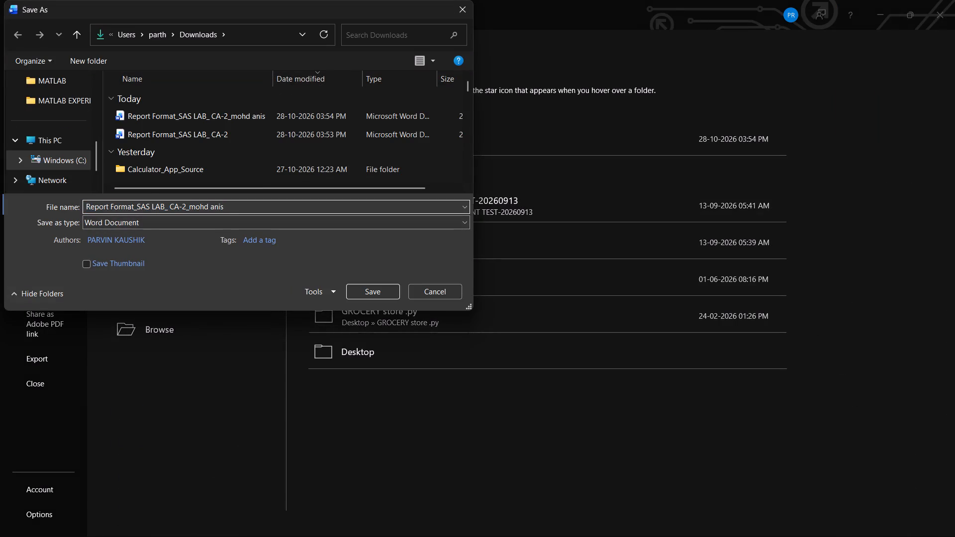
{"action": "key", "text": "BackSpace"}
{"action": "key", "text": "BackSpace"}
{"action": "key", "text": "BackSpace"}
{"action": "key", "text": "BackSpace"}
{"action": "key", "text": "BackSpace"}
{"action": "key", "text": "BackSpace"}
{"action": "key", "text": "BackSpace"}
{"action": "key", "text": "BackSpace"}
{"action": "key", "text": "BackSpace"}
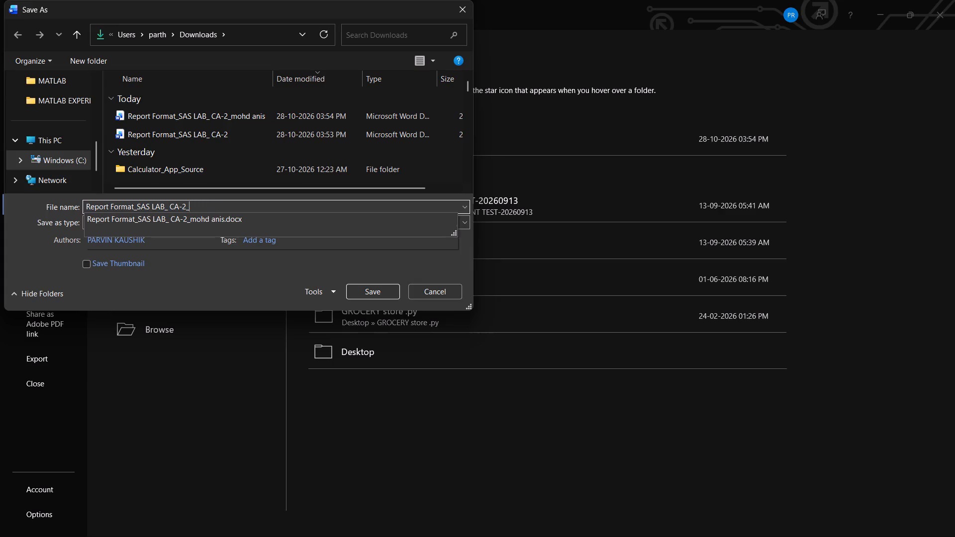
{"action": "type", "text": "_msk"}
{"action": "key", "text": "Return"}
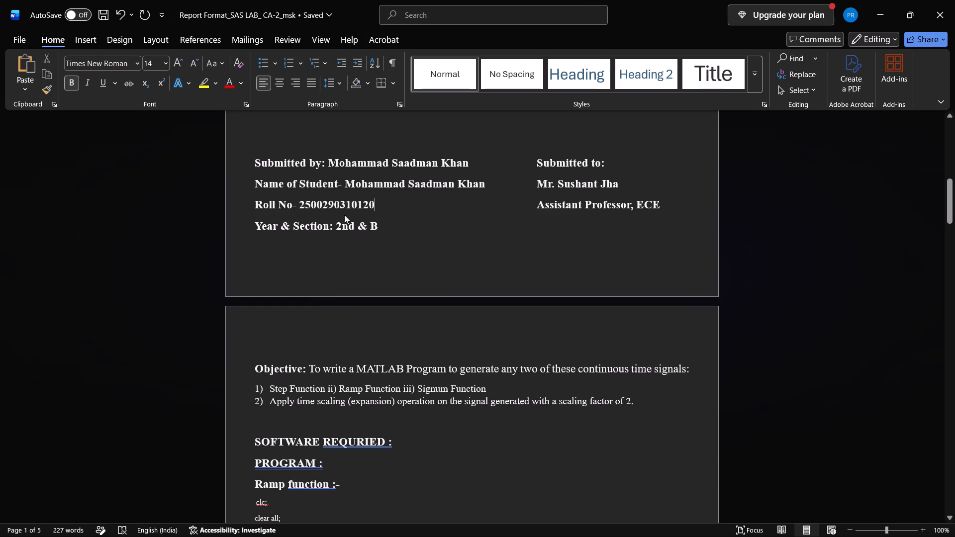
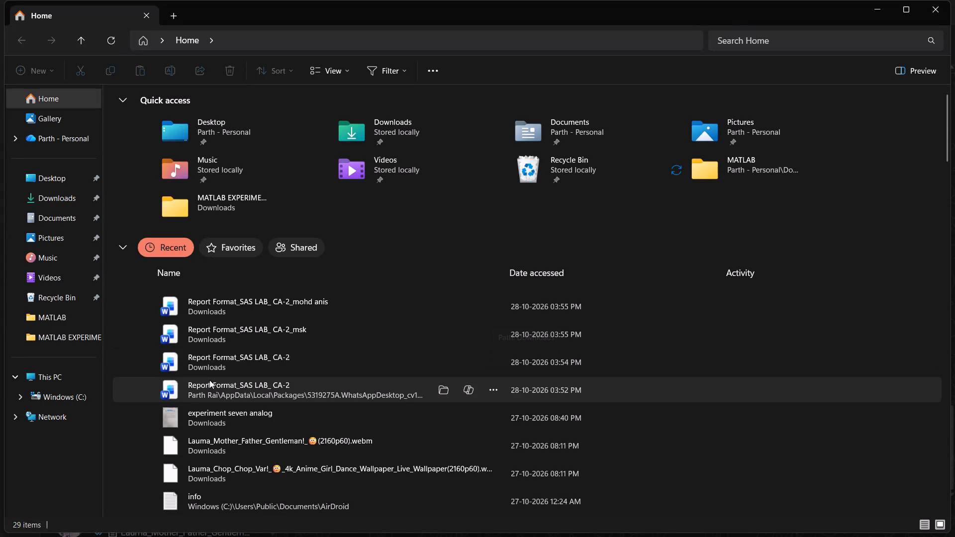
Open the WhatsApp copy of "Report Format_SAS LAB_ CA-2" from the recent files, examine its pages and close it.
{"action": "double_click", "coordinate": [209, 380]}
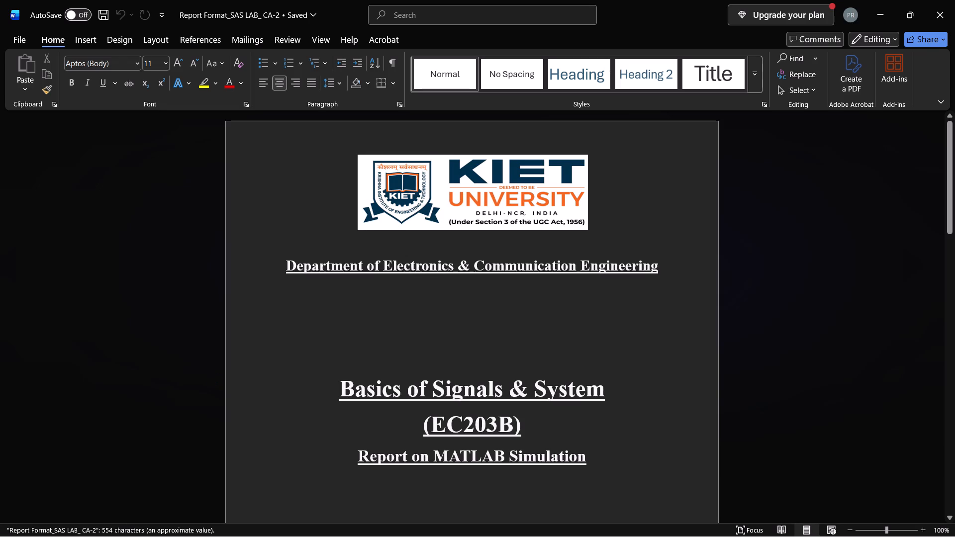
{"action": "scroll", "coordinate": [330, 364], "scroll_direction": "up", "scroll_amount": 1}
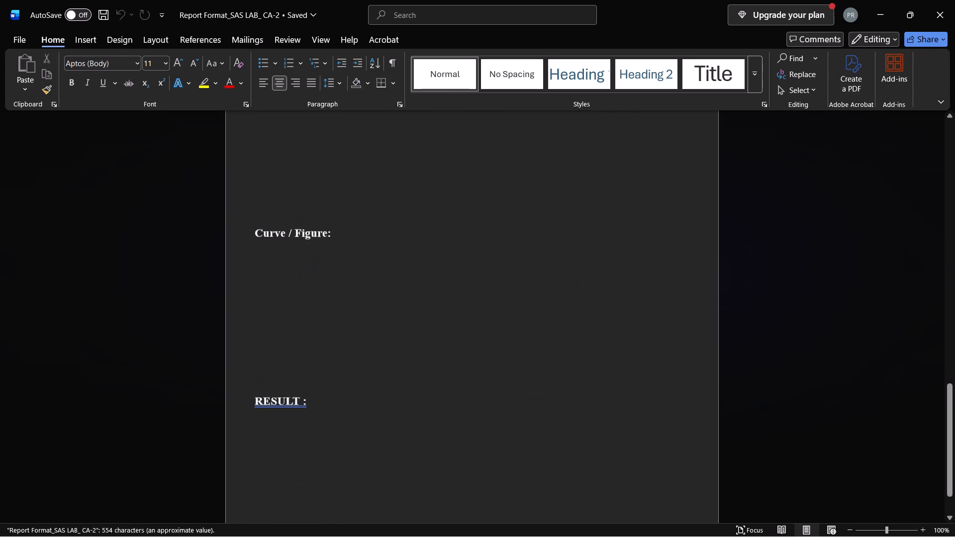
{"action": "scroll", "coordinate": [330, 364], "scroll_direction": "up", "scroll_amount": 2}
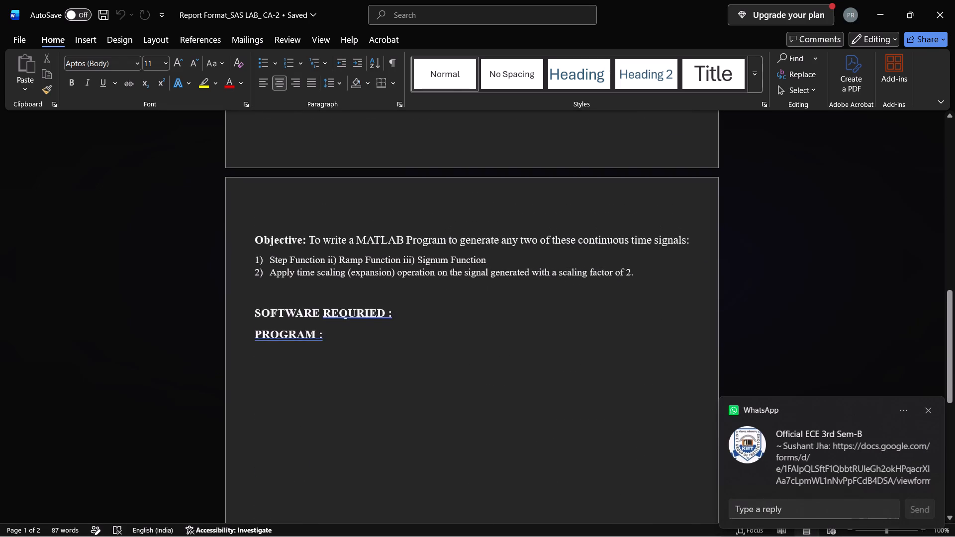
{"action": "scroll", "coordinate": [330, 364], "scroll_direction": "up", "scroll_amount": 2}
{"action": "scroll", "coordinate": [330, 364], "scroll_direction": "down", "scroll_amount": 4}
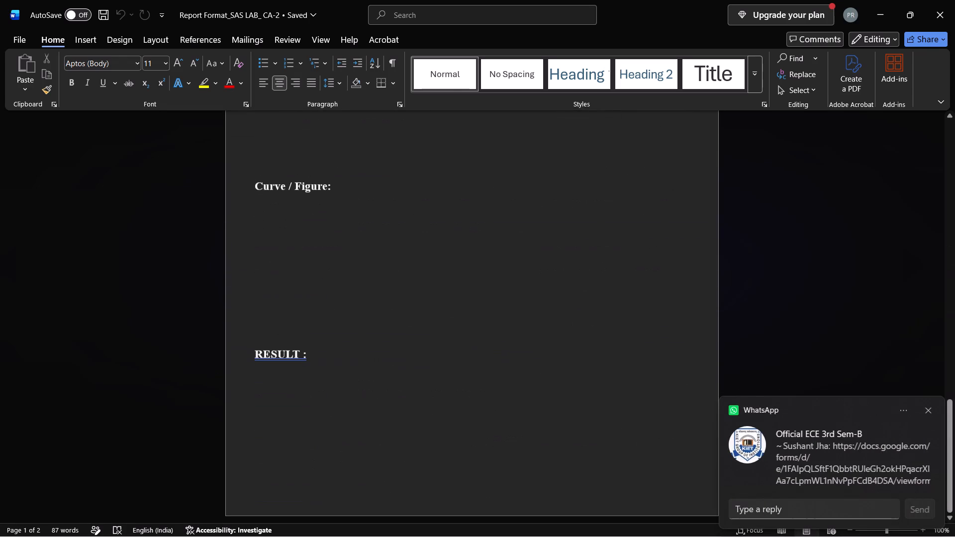
{"action": "scroll", "coordinate": [330, 364], "scroll_direction": "down", "scroll_amount": 5}
{"action": "left_click", "coordinate": [944, 0]}
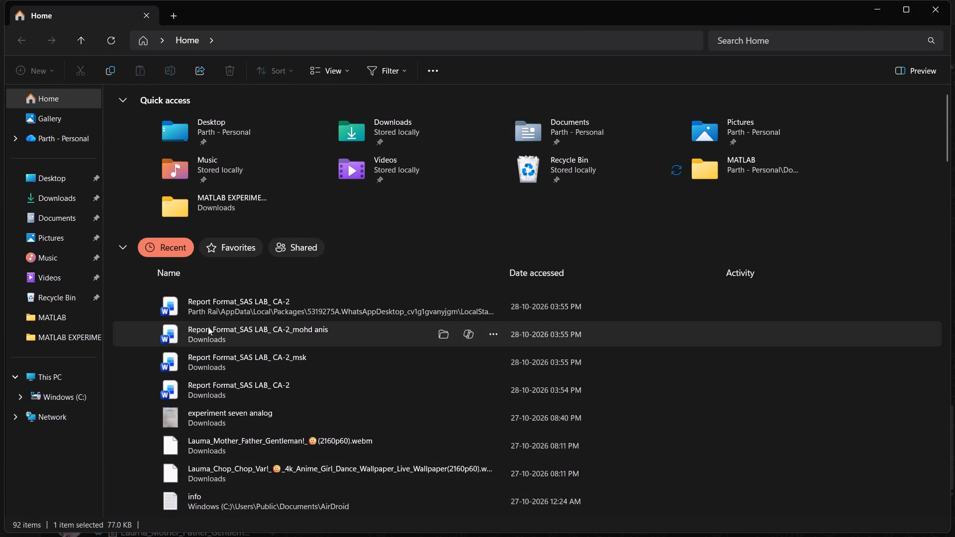
{"action": "left_click", "coordinate": [210, 311]}
{"action": "double_click", "coordinate": [210, 311]}
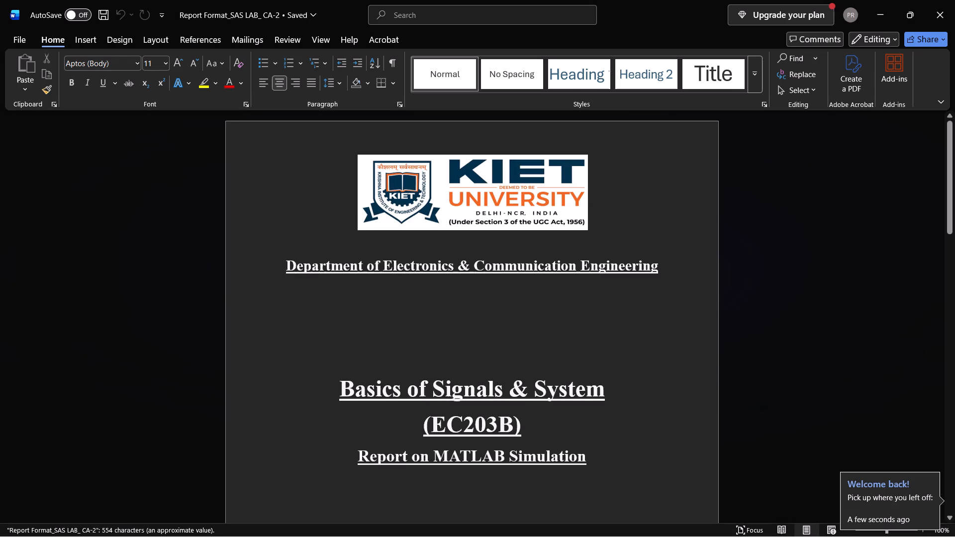
{"action": "scroll", "coordinate": [408, 344], "scroll_direction": "down", "scroll_amount": 4}
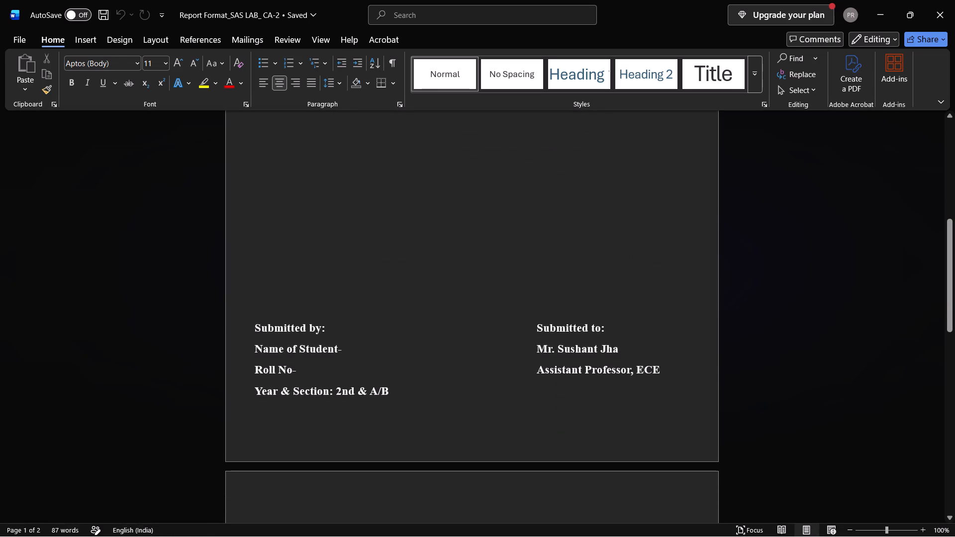
{"action": "scroll", "coordinate": [408, 344], "scroll_direction": "down", "scroll_amount": 17}
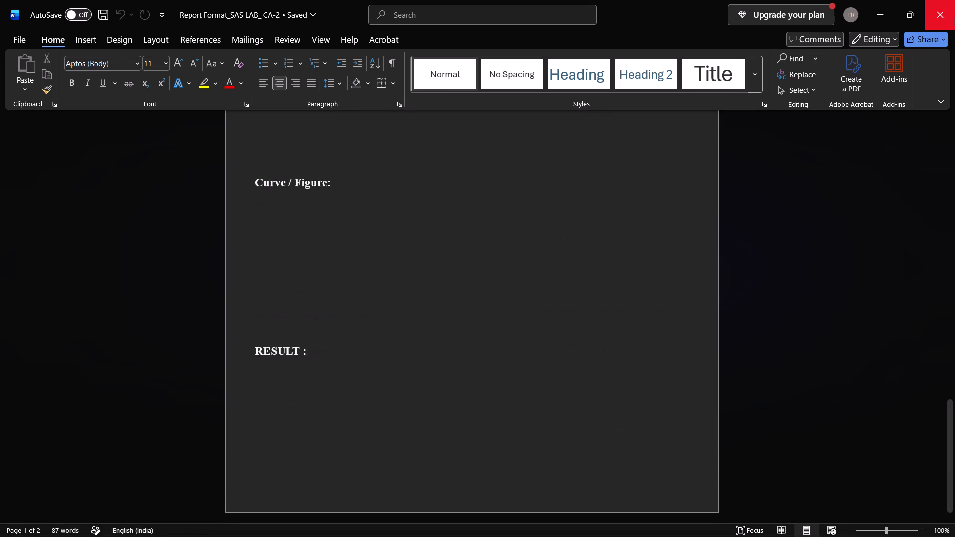
{"action": "left_click", "coordinate": [954, 0]}
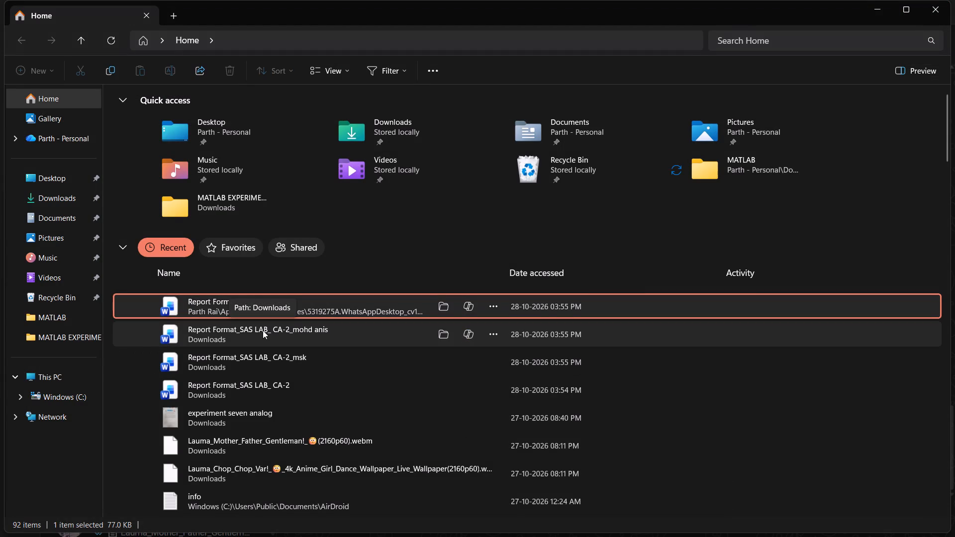
Open "Report Format_SAS LAB_ CA-2" stored in Downloads from the recent files.
{"action": "double_click", "coordinate": [199, 394]}
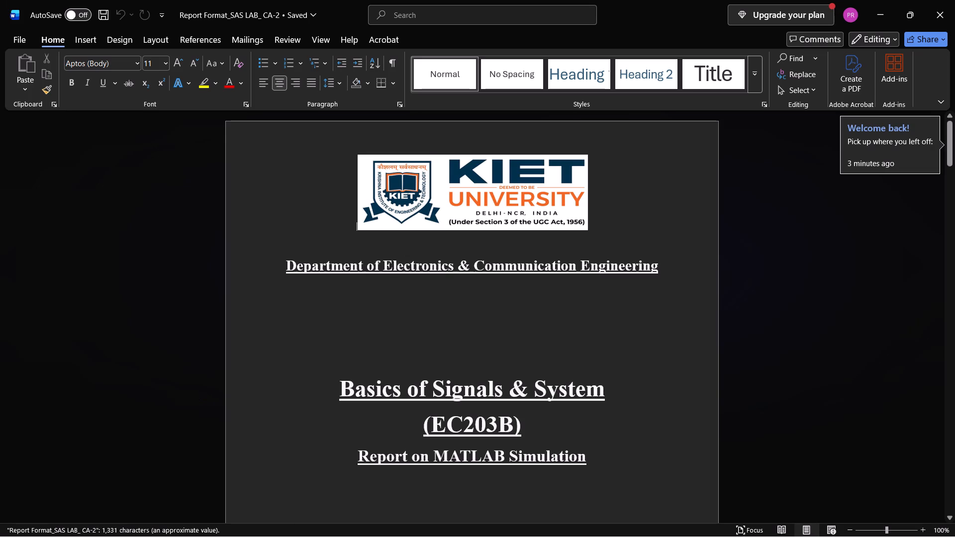
Replace the name on the cover page's "Name of Student" line with the report owner's name.
{"action": "scroll", "coordinate": [426, 350], "scroll_direction": "down", "scroll_amount": 4}
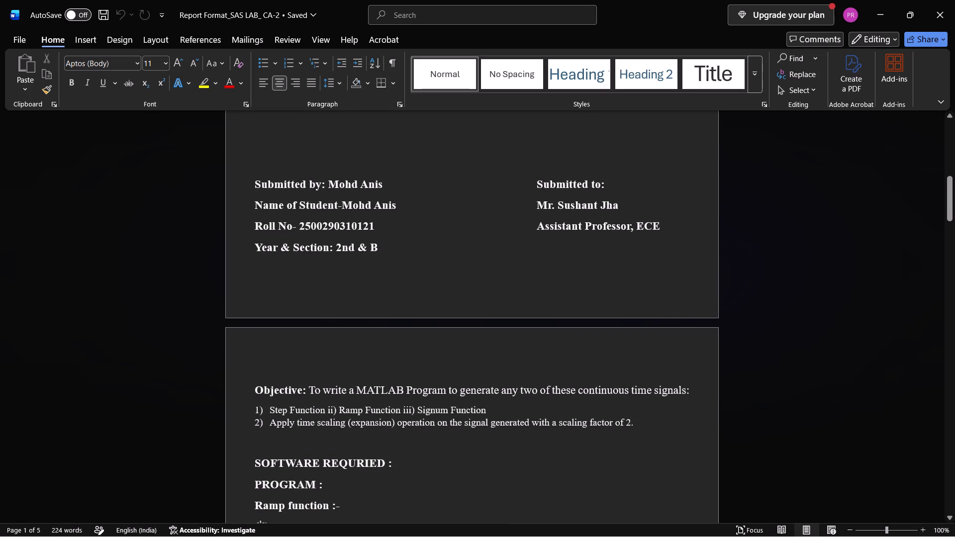
{"action": "left_click", "coordinate": [396, 206]}
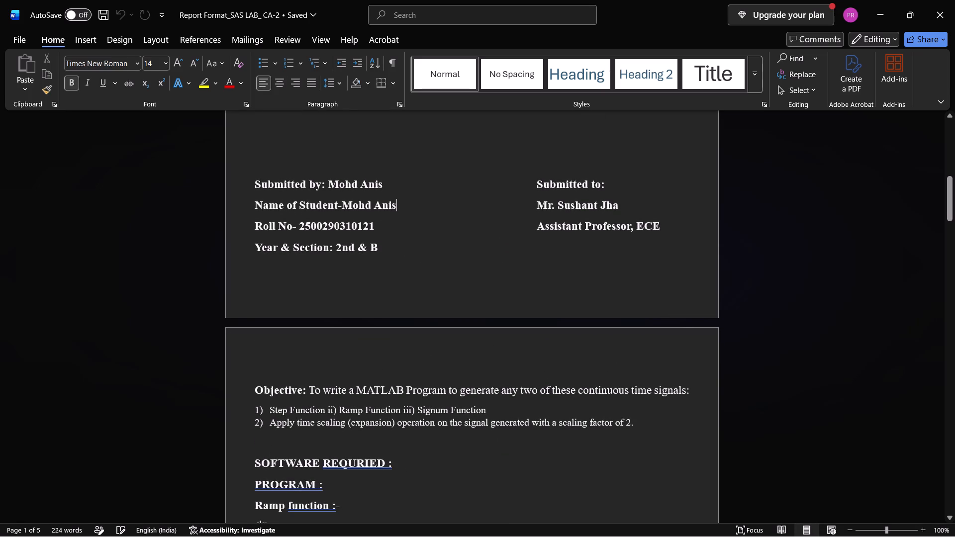
{"action": "key", "text": "BackSpace"}
{"action": "key", "text": "BackSpace"}
{"action": "key", "text": "BackSpace"}
{"action": "key", "text": "BackSpace"}
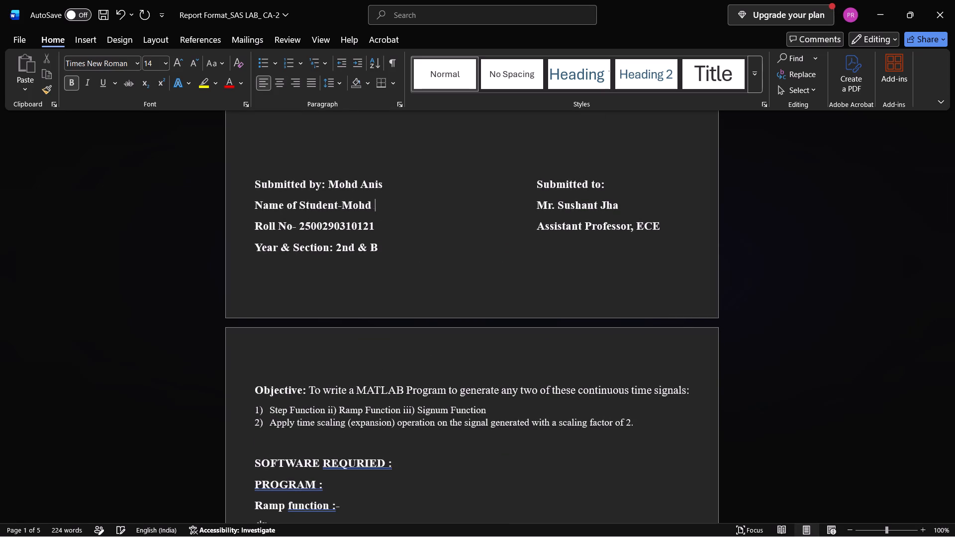
{"action": "key", "text": "BackSpace"}
{"action": "key", "text": "BackSpace"}
{"action": "key", "text": "BackSpace"}
{"action": "key", "text": "BackSpace"}
{"action": "key", "text": "BackSpace"}
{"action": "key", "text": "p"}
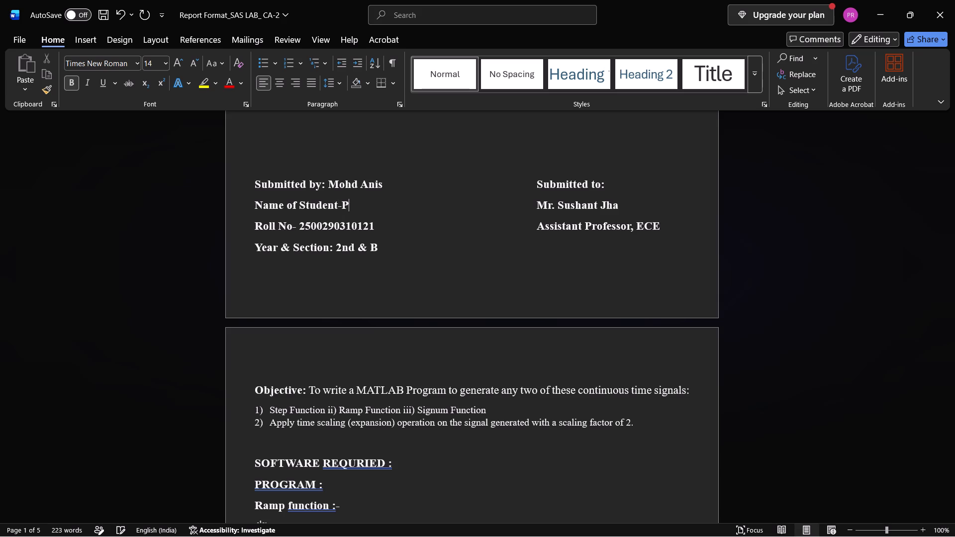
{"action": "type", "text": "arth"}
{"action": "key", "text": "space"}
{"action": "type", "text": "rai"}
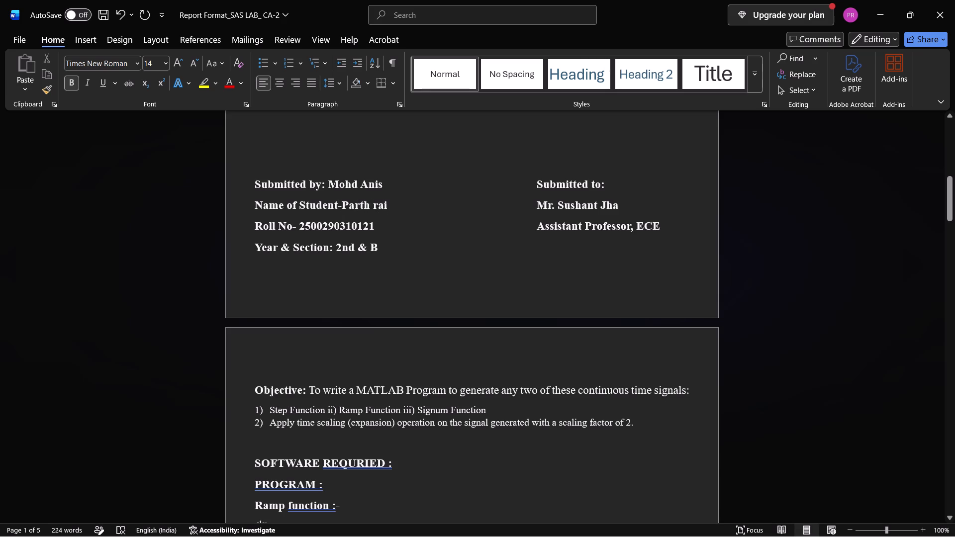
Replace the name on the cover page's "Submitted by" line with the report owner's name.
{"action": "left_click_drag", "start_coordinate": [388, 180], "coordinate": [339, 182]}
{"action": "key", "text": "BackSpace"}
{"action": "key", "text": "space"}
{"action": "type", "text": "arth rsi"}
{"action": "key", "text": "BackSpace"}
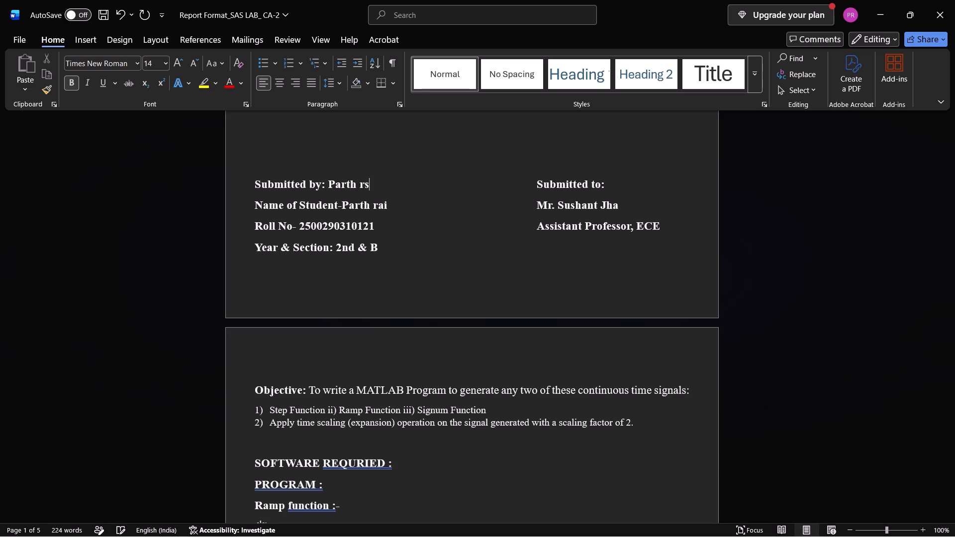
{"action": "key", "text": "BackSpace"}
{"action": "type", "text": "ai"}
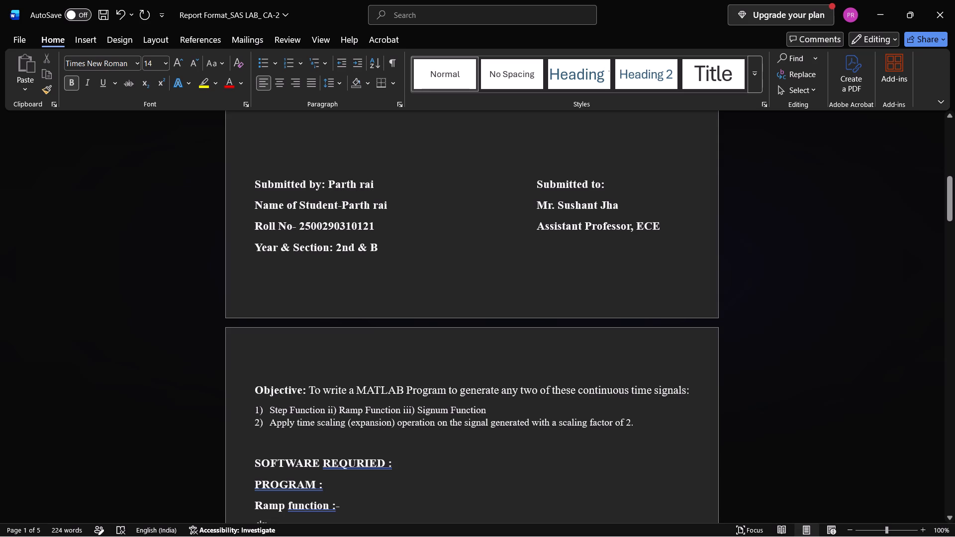
Replace the last three digits of the cover page's roll number with those of the report owner's number.
{"action": "left_click_drag", "start_coordinate": [374, 227], "coordinate": [311, 227]}
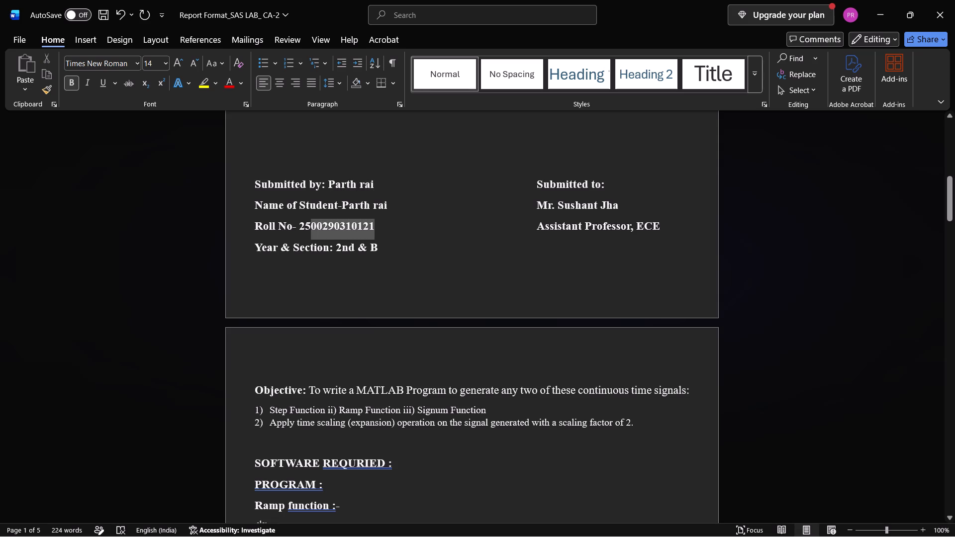
{"action": "left_click_drag", "start_coordinate": [311, 227], "coordinate": [358, 228]}
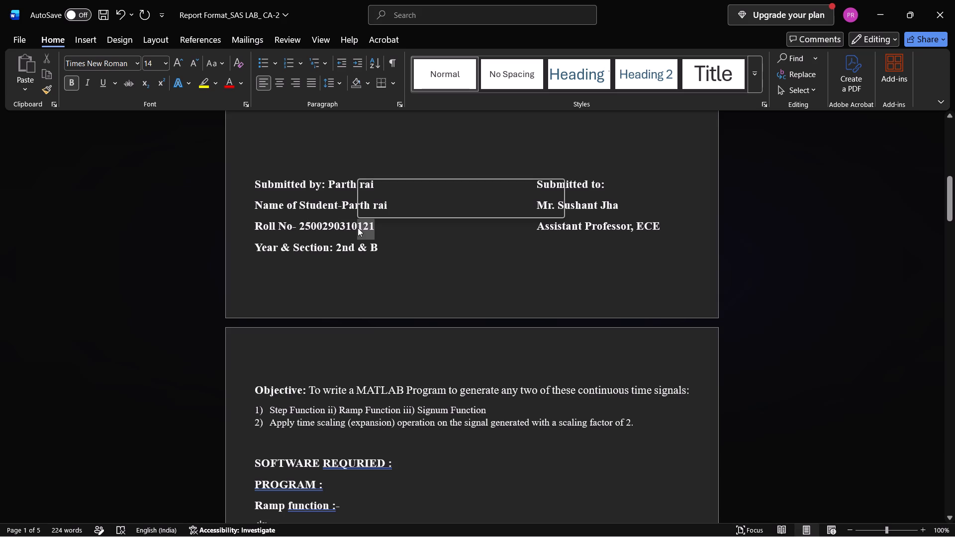
{"action": "key", "text": "BackSpace"}
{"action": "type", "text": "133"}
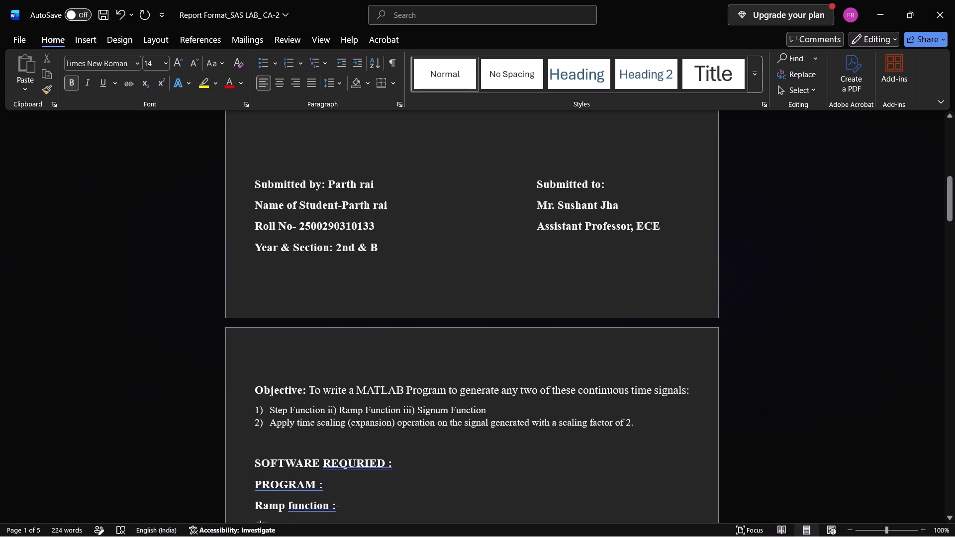
Delete the "&" between "2nd" and "B" on the cover page's "Year & Section" line.
{"action": "left_click", "coordinate": [367, 245]}
{"action": "key", "text": "BackSpace"}
Examine the report's objective, MATLAB programs and result figures, and return to the submission details on the cover page.
{"action": "scroll", "coordinate": [361, 254], "scroll_direction": "down", "scroll_amount": 3}
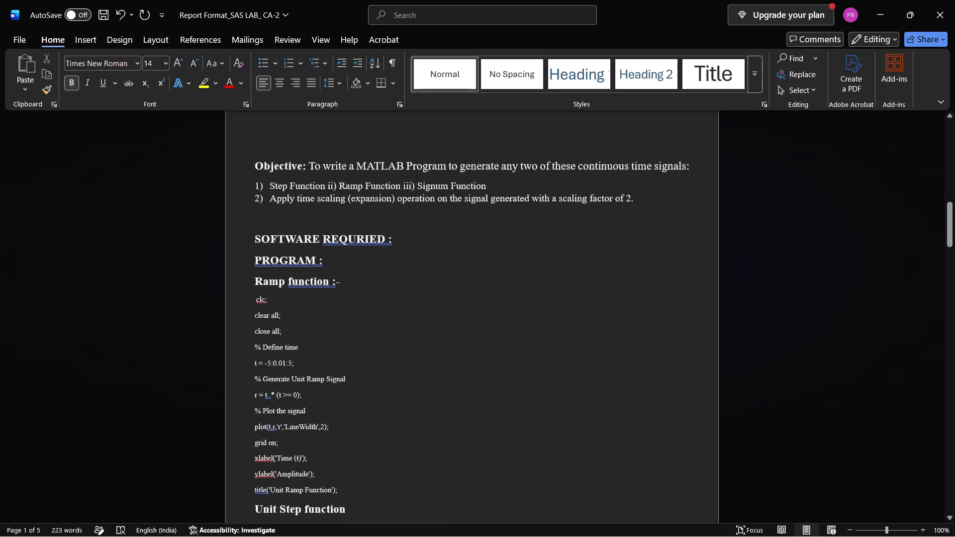
{"action": "scroll", "coordinate": [361, 254], "scroll_direction": "down", "scroll_amount": 1}
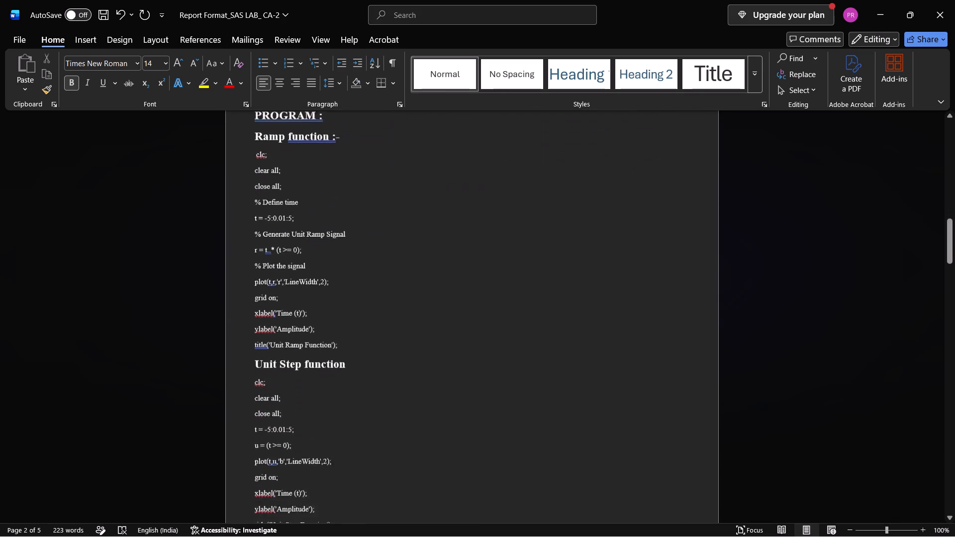
{"action": "scroll", "coordinate": [361, 254], "scroll_direction": "down", "scroll_amount": 5}
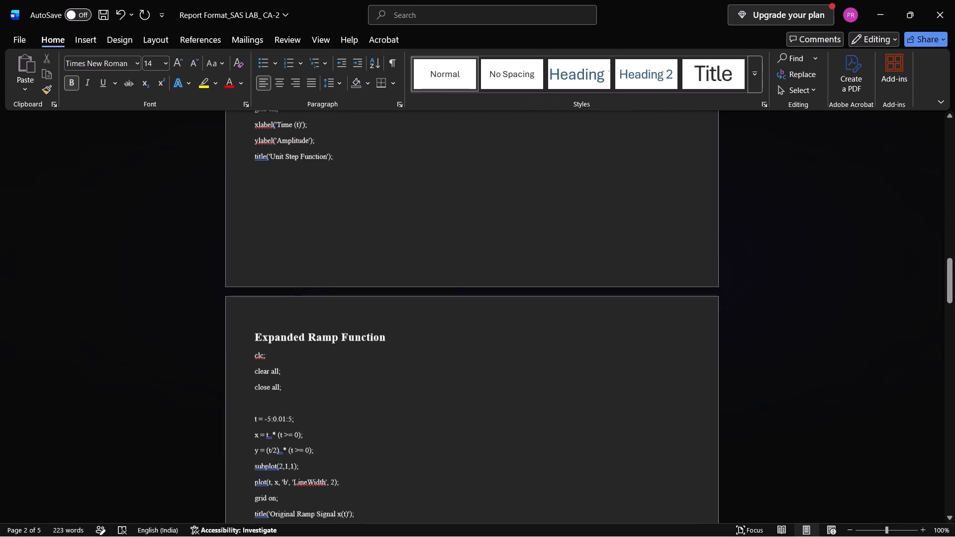
{"action": "scroll", "coordinate": [361, 254], "scroll_direction": "down", "scroll_amount": 4}
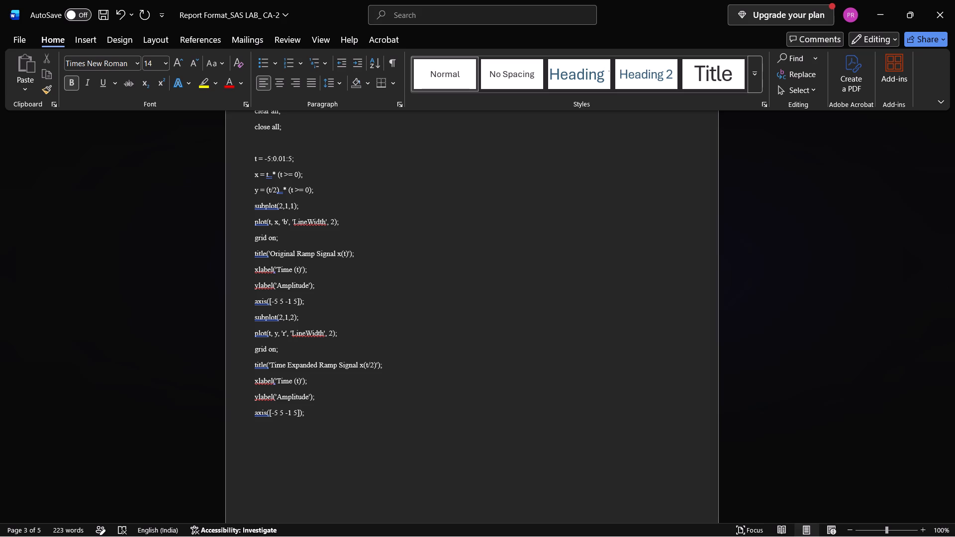
{"action": "scroll", "coordinate": [362, 219], "scroll_direction": "down", "scroll_amount": 3}
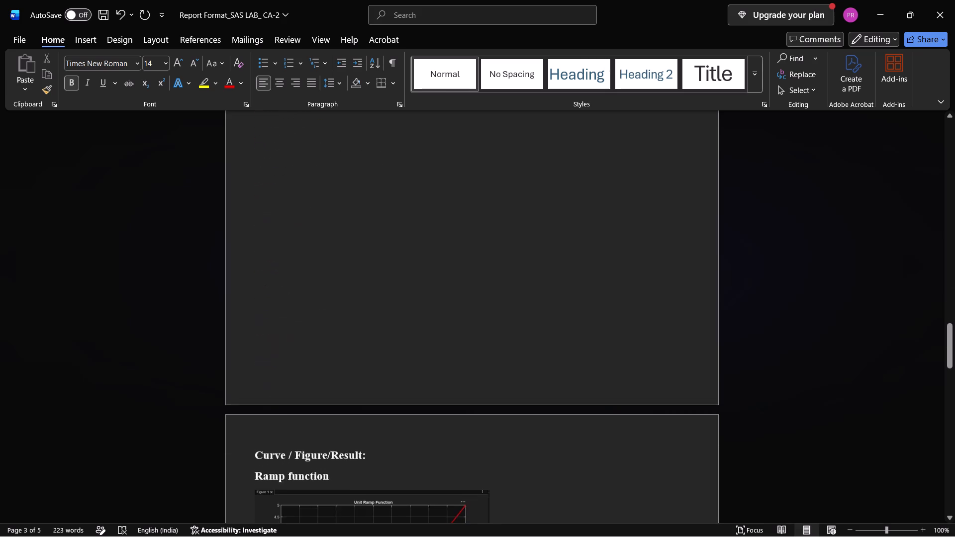
{"action": "scroll", "coordinate": [362, 219], "scroll_direction": "down", "scroll_amount": 3}
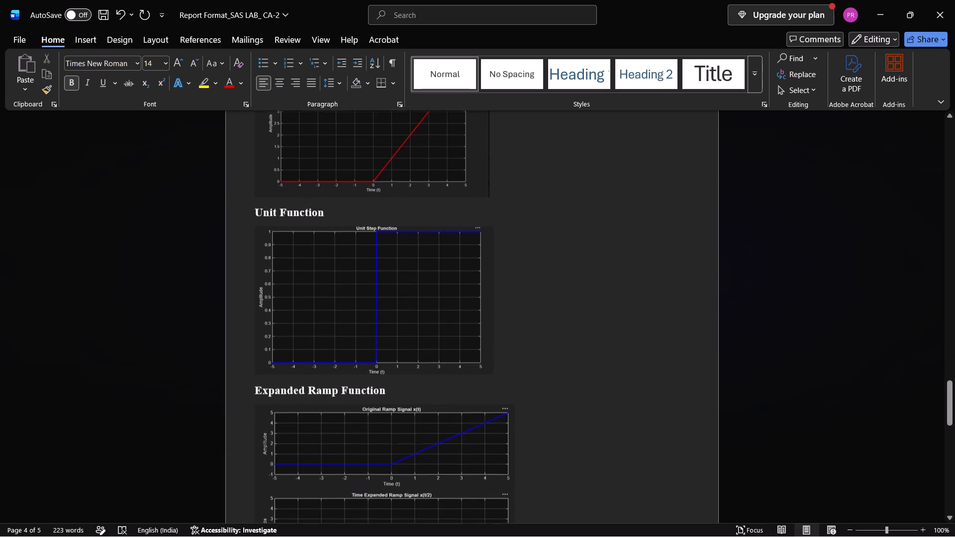
{"action": "scroll", "coordinate": [362, 219], "scroll_direction": "down", "scroll_amount": 3}
{"action": "scroll", "coordinate": [362, 219], "scroll_direction": "up", "scroll_amount": 5}
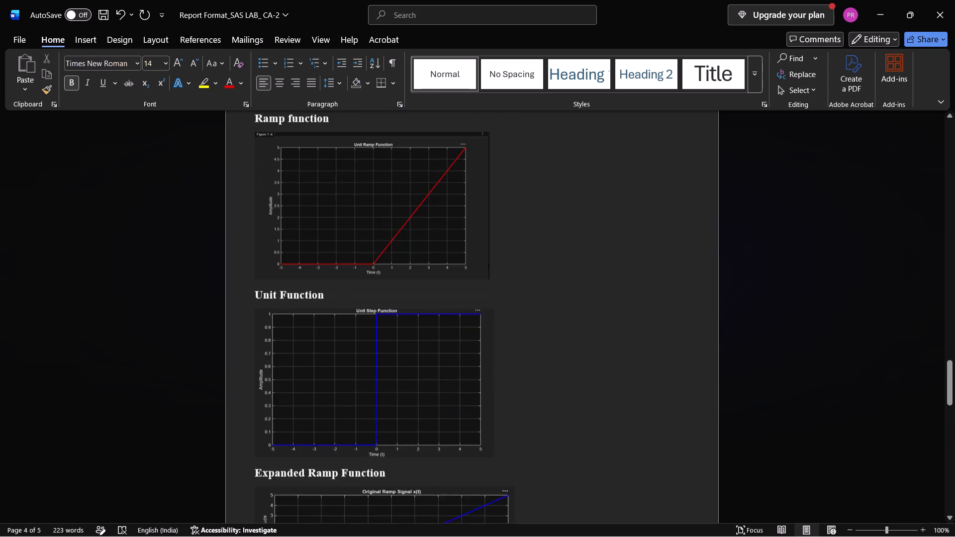
{"action": "scroll", "coordinate": [362, 219], "scroll_direction": "up", "scroll_amount": 9}
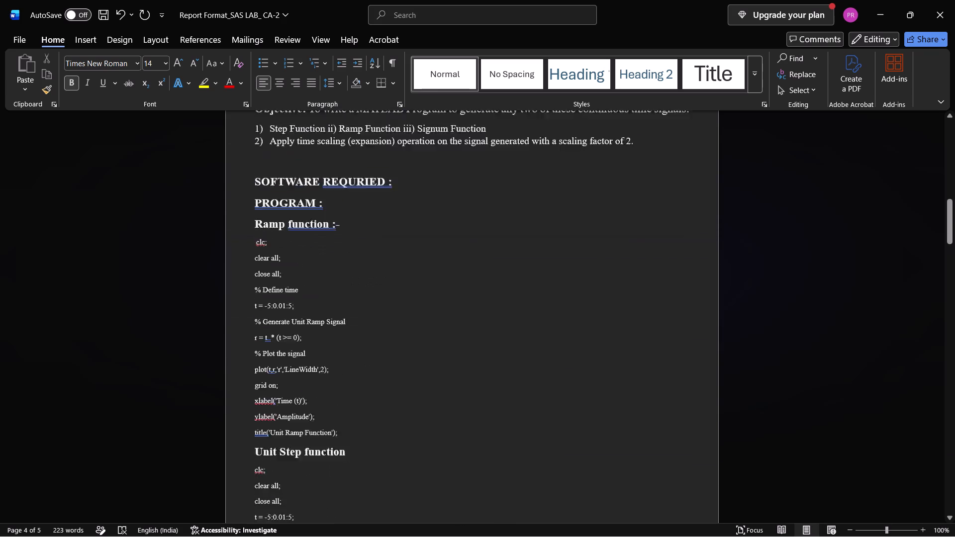
{"action": "scroll", "coordinate": [362, 219], "scroll_direction": "up", "scroll_amount": 3}
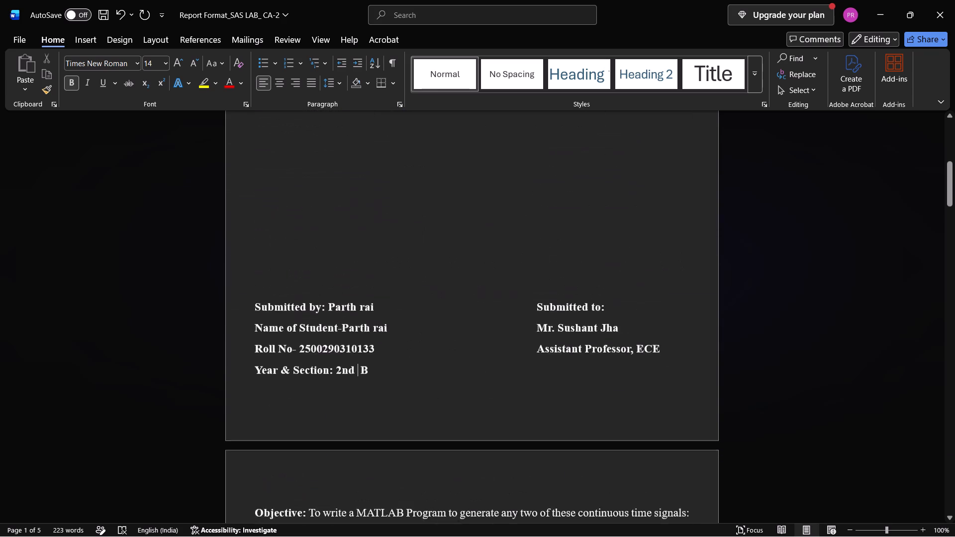
{"action": "scroll", "coordinate": [362, 219], "scroll_direction": "down", "scroll_amount": 4}
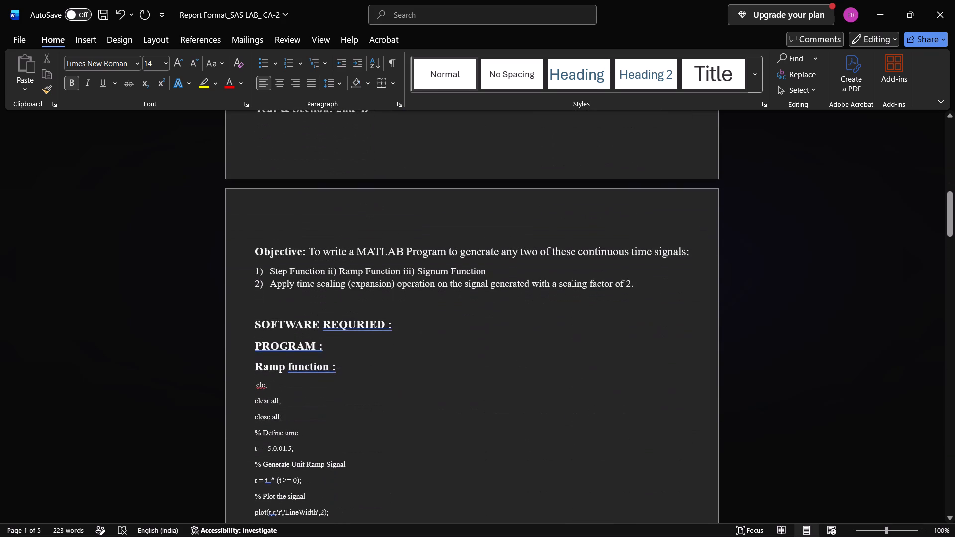
{"action": "scroll", "coordinate": [362, 219], "scroll_direction": "up", "scroll_amount": 1}
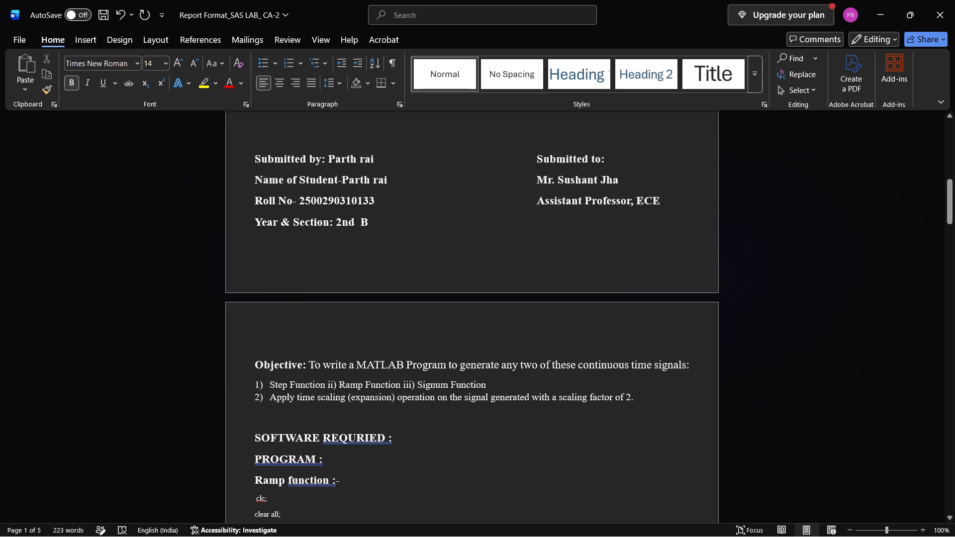
Clear the name on the cover page's "Submitted by" line and re-enter the report owner's name after a space.
{"action": "scroll", "coordinate": [362, 219], "scroll_direction": "up", "scroll_amount": 2}
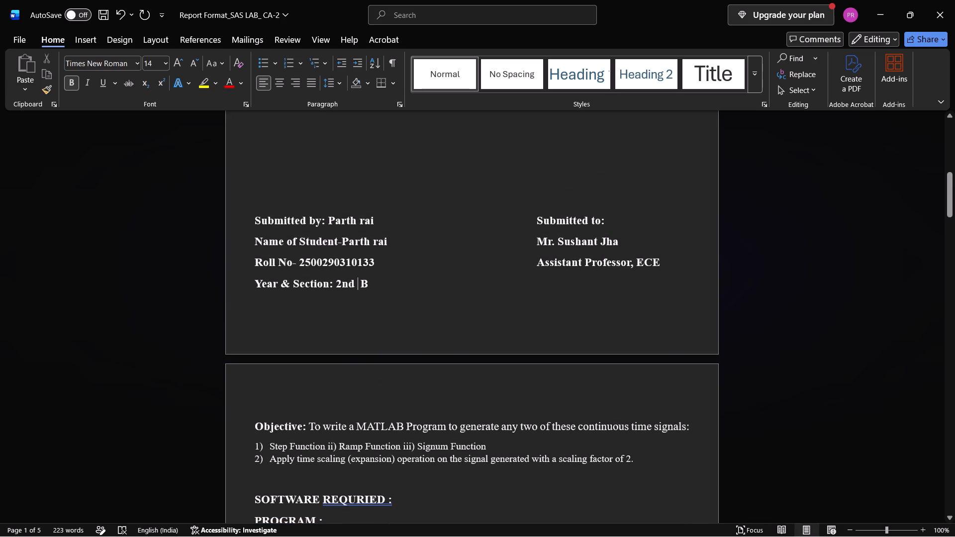
{"action": "left_click_drag", "start_coordinate": [329, 218], "coordinate": [384, 216]}
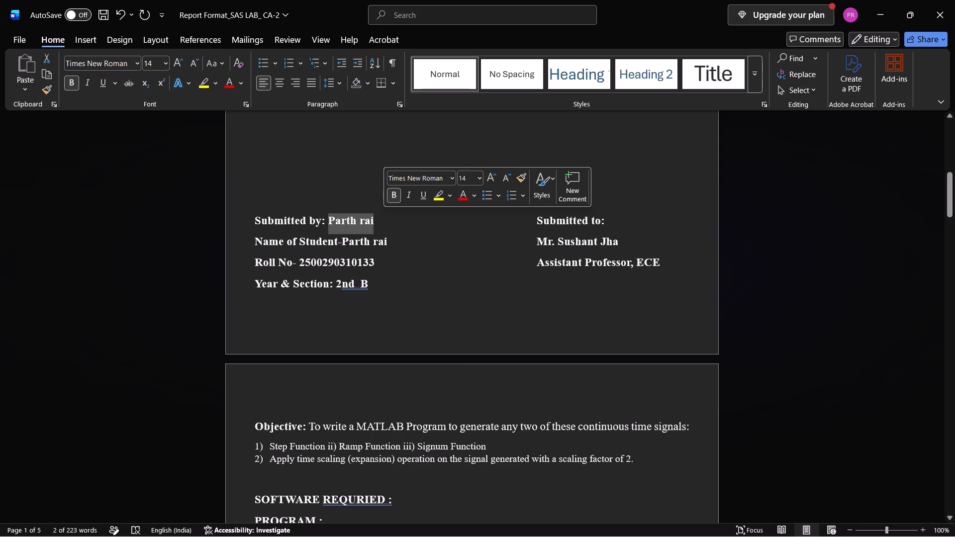
{"action": "key", "text": "BackSpace"}
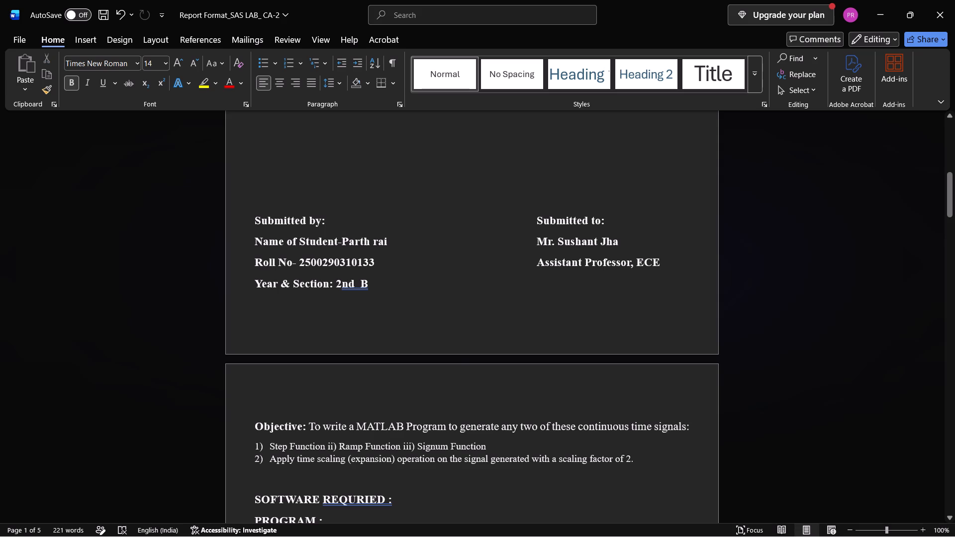
{"action": "scroll", "coordinate": [534, 235], "scroll_direction": "up", "scroll_amount": 2}
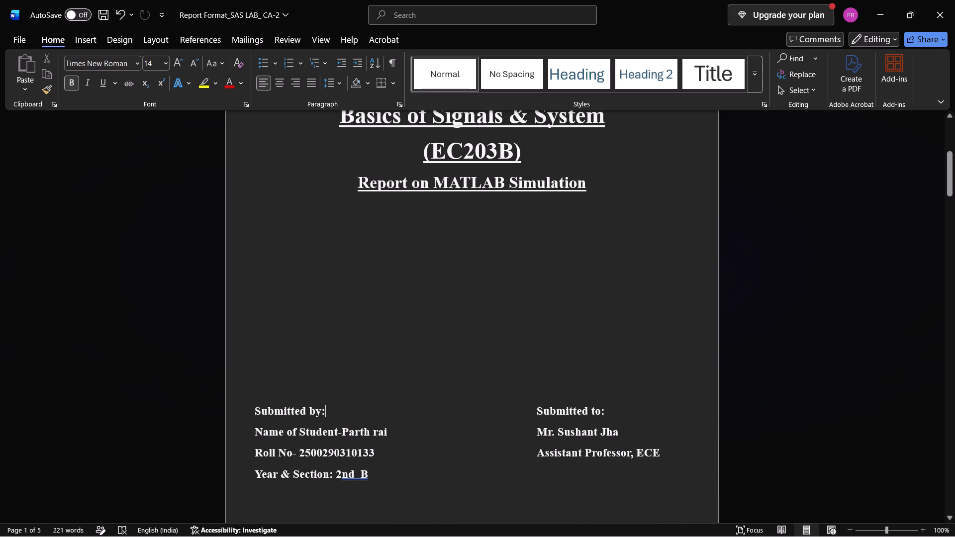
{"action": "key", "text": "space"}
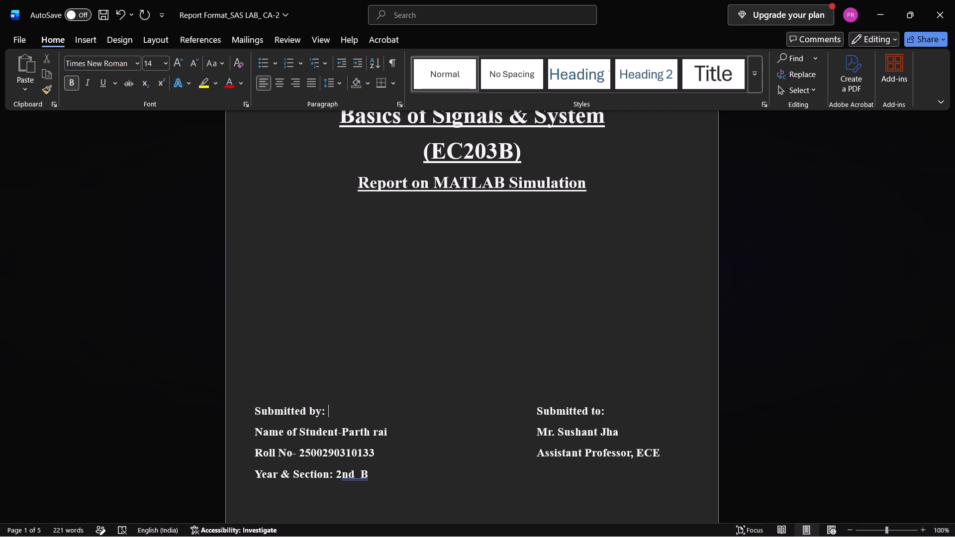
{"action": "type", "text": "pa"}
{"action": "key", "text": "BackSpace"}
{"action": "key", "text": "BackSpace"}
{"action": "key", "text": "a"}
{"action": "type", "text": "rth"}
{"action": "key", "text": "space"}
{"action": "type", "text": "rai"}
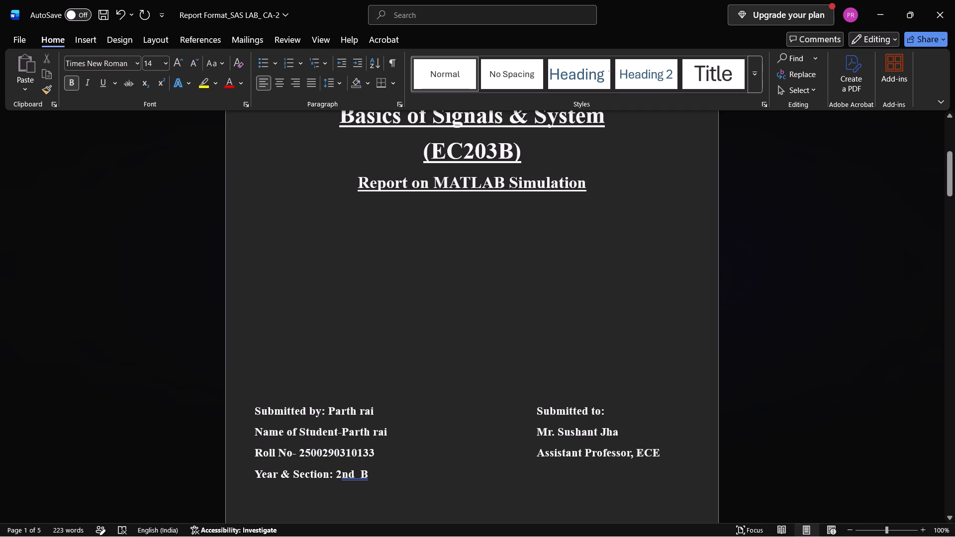
Review the report from the cover page details through the program code and the function plots to the last page.
{"action": "scroll", "coordinate": [539, 374], "scroll_direction": "down", "scroll_amount": 5}
{"action": "scroll", "coordinate": [539, 374], "scroll_direction": "left", "scroll_amount": 1}
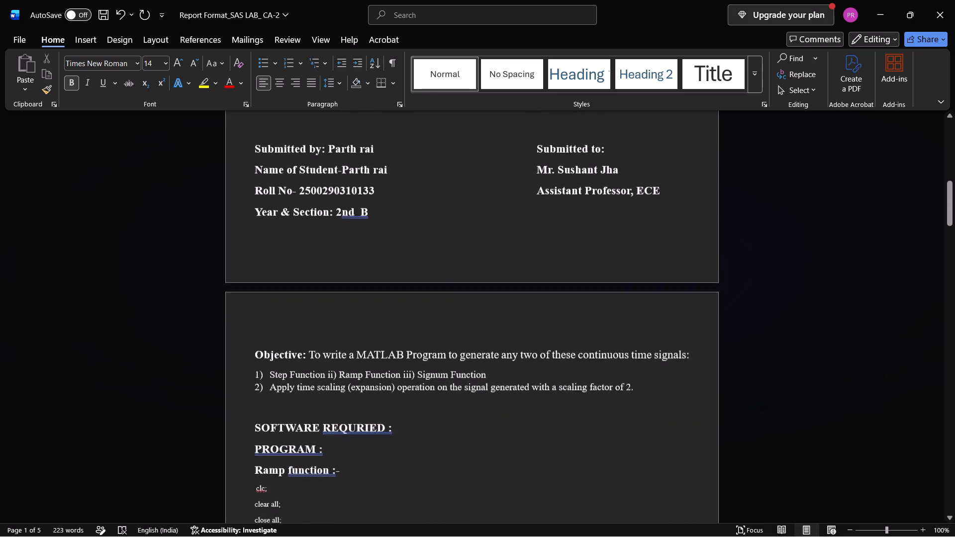
{"action": "scroll", "coordinate": [539, 374], "scroll_direction": "left", "scroll_amount": 1}
{"action": "scroll", "coordinate": [539, 374], "scroll_direction": "down", "scroll_amount": 1}
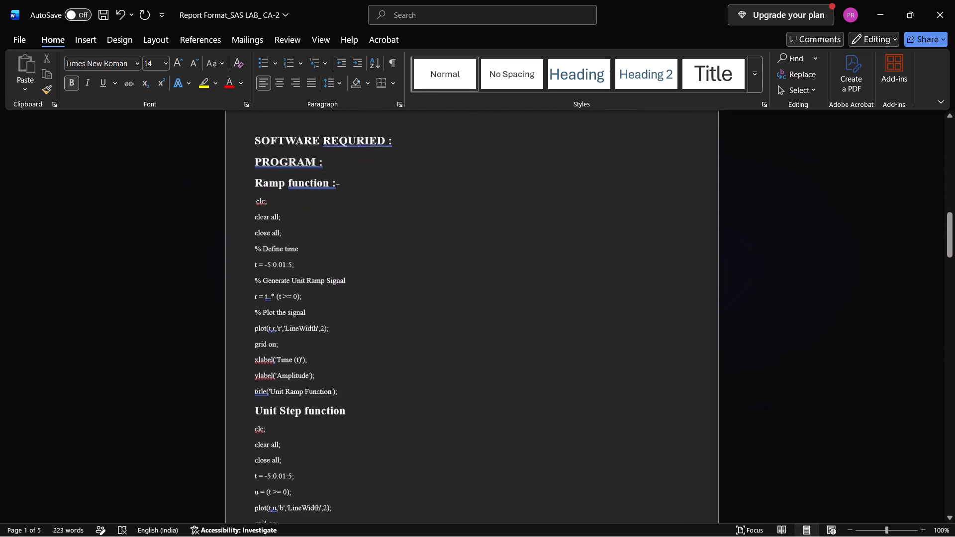
{"action": "scroll", "coordinate": [539, 374], "scroll_direction": "down", "scroll_amount": 8}
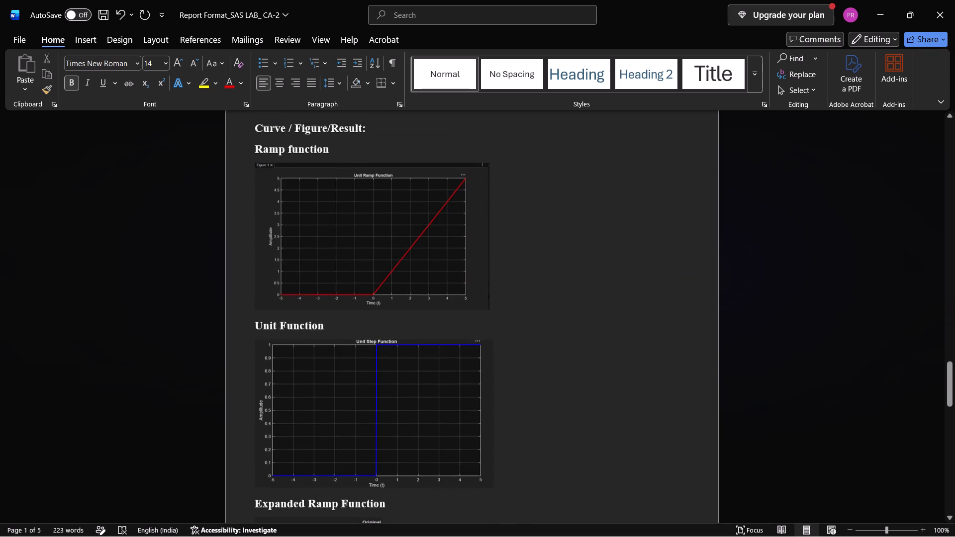
{"action": "scroll", "coordinate": [539, 374], "scroll_direction": "down", "scroll_amount": 3}
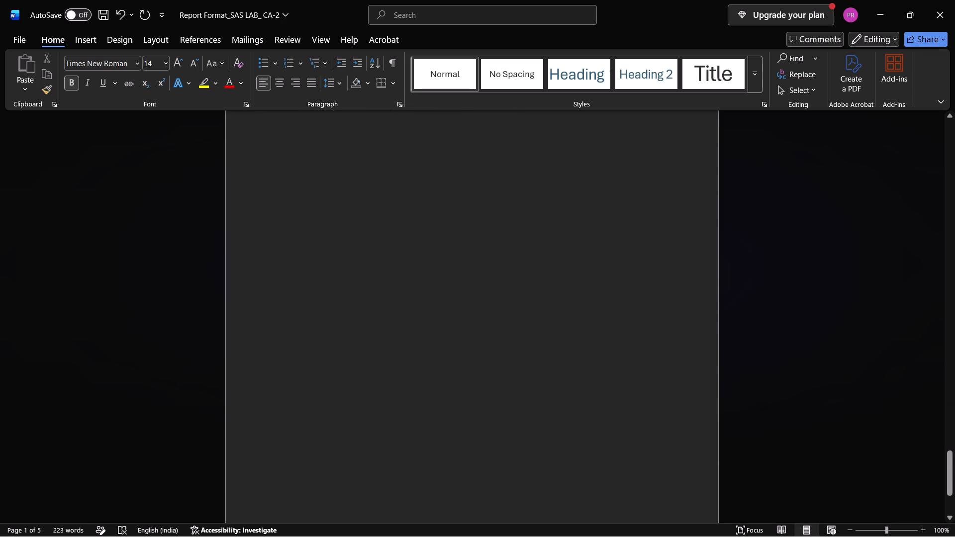
{"action": "scroll", "coordinate": [539, 374], "scroll_direction": "up", "scroll_amount": 1}
{"action": "right_click", "coordinate": [539, 374]}
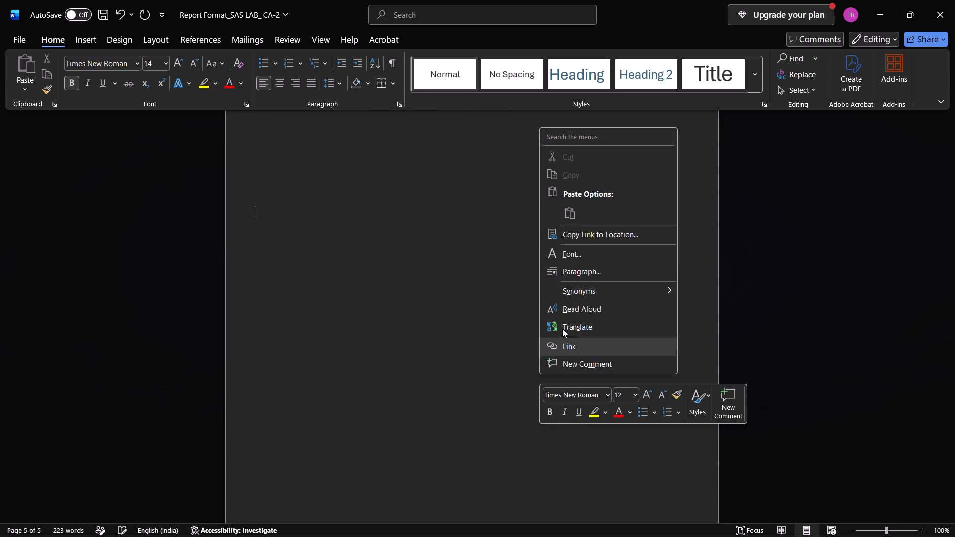
{"action": "left_click", "coordinate": [410, 308]}
{"action": "scroll", "coordinate": [410, 308], "scroll_direction": "up", "scroll_amount": 13}
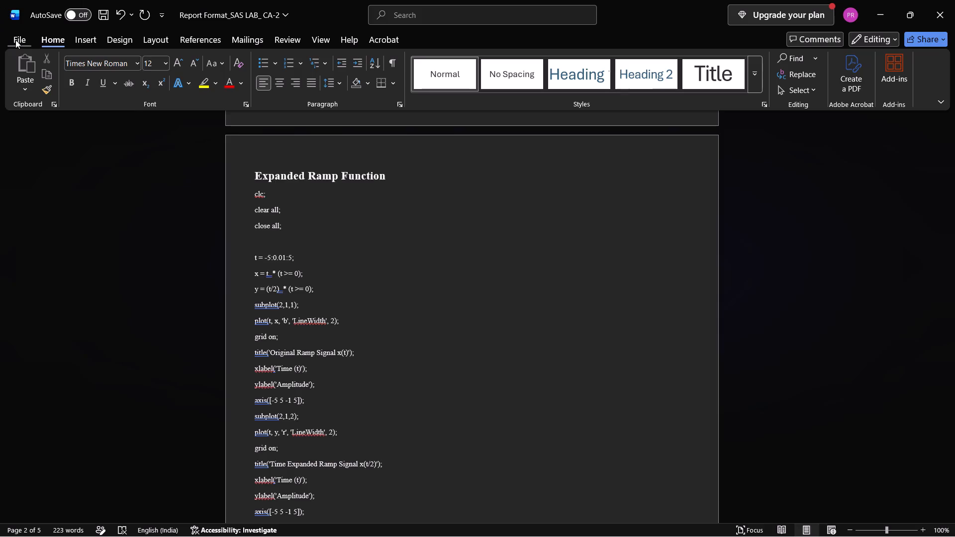
Save the report to the Downloads folder as a PDF, appending the student's full name to the file name "Report Format_SAS LAB_ CA-2".
{"action": "left_click", "coordinate": [15, 40]}
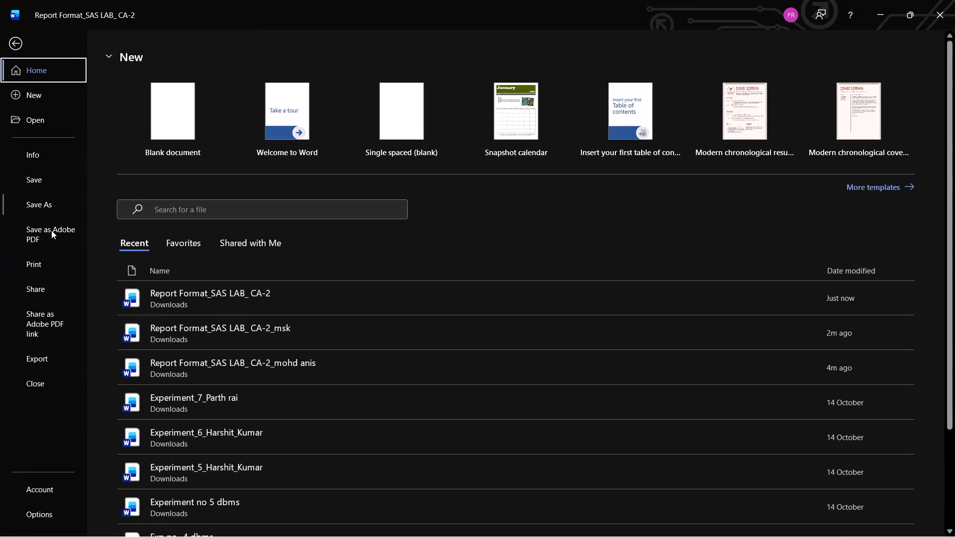
{"action": "left_click", "coordinate": [44, 210]}
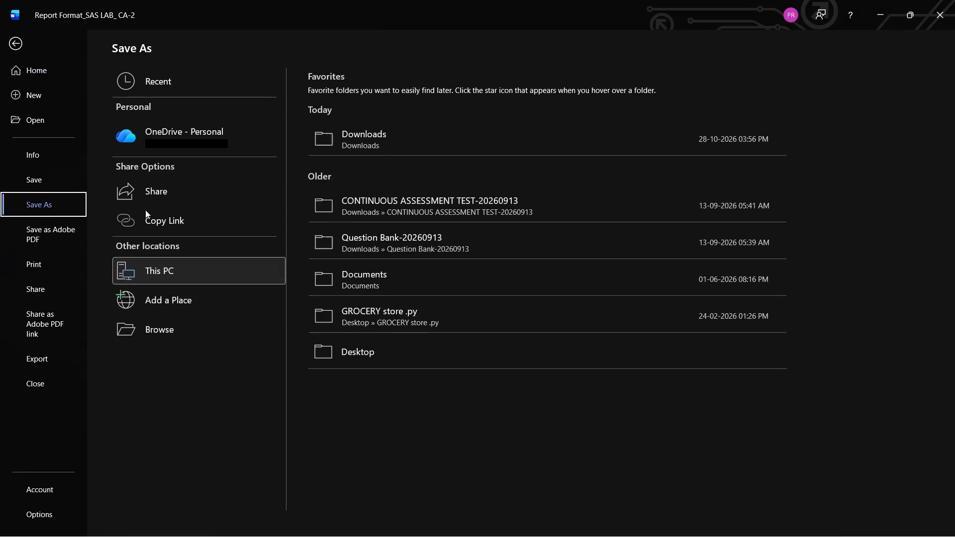
{"action": "left_click", "coordinate": [377, 141]}
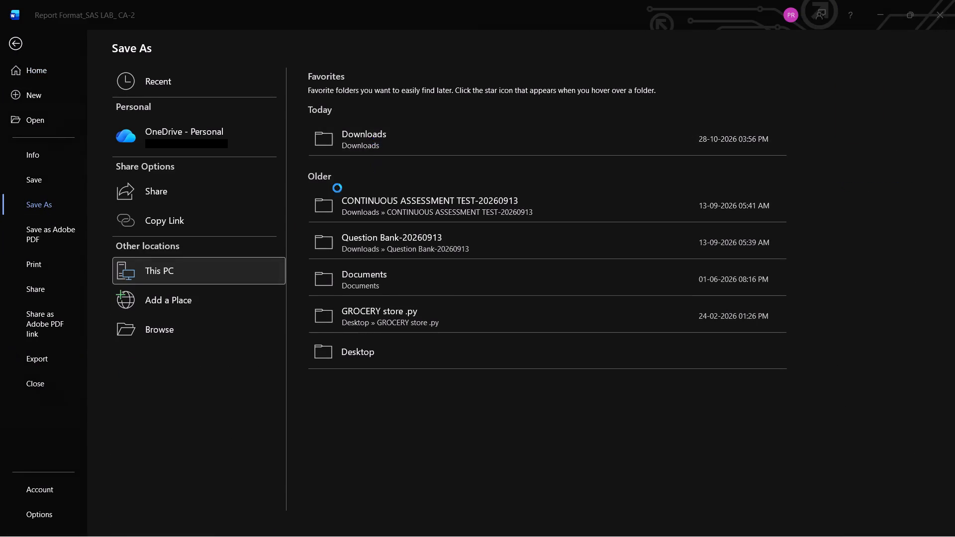
{"action": "left_click", "coordinate": [371, 220]}
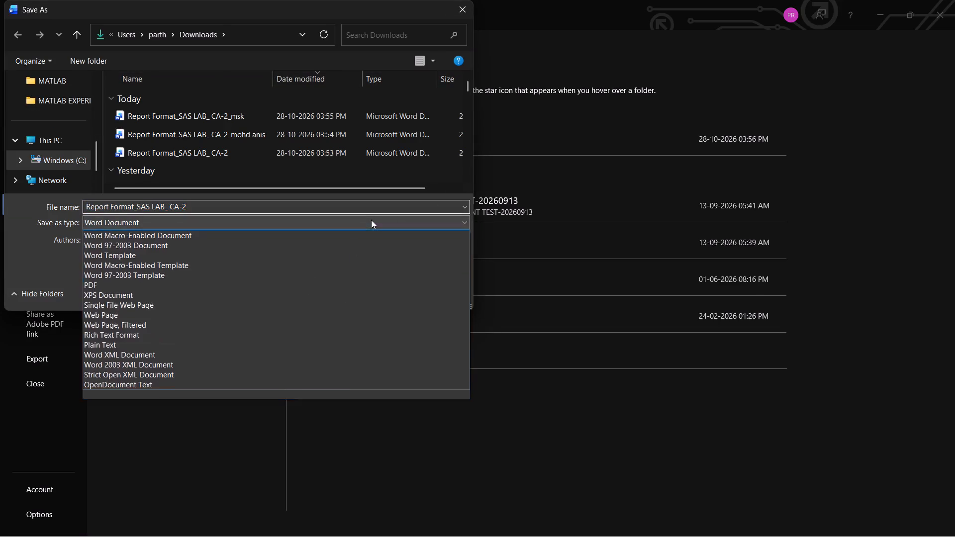
{"action": "left_click", "coordinate": [180, 294]}
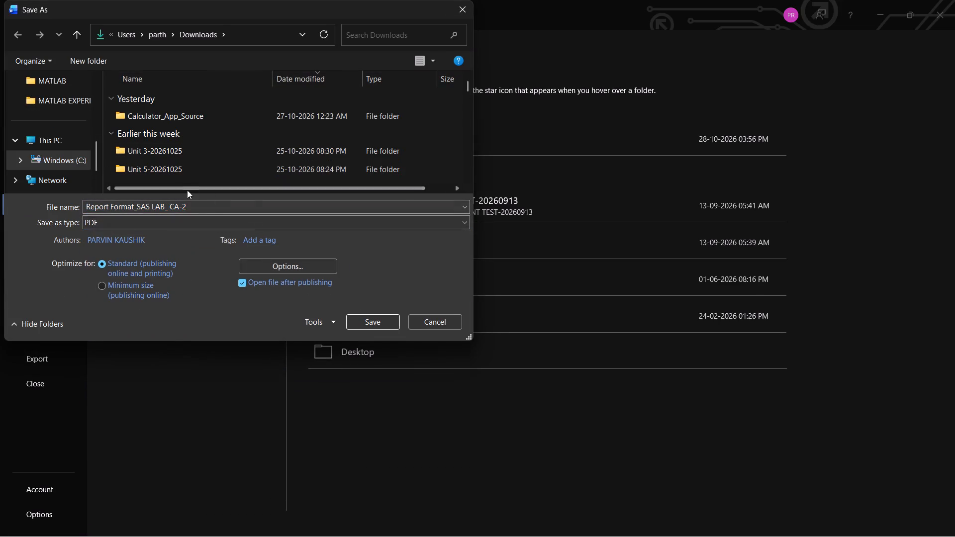
{"action": "left_click", "coordinate": [196, 200]}
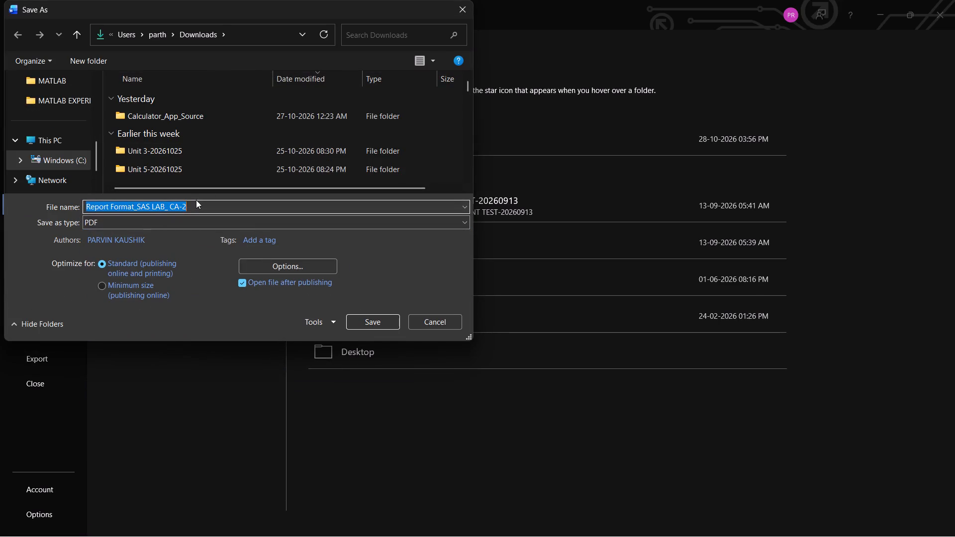
{"action": "left_click", "coordinate": [198, 203]}
{"action": "key", "text": "space"}
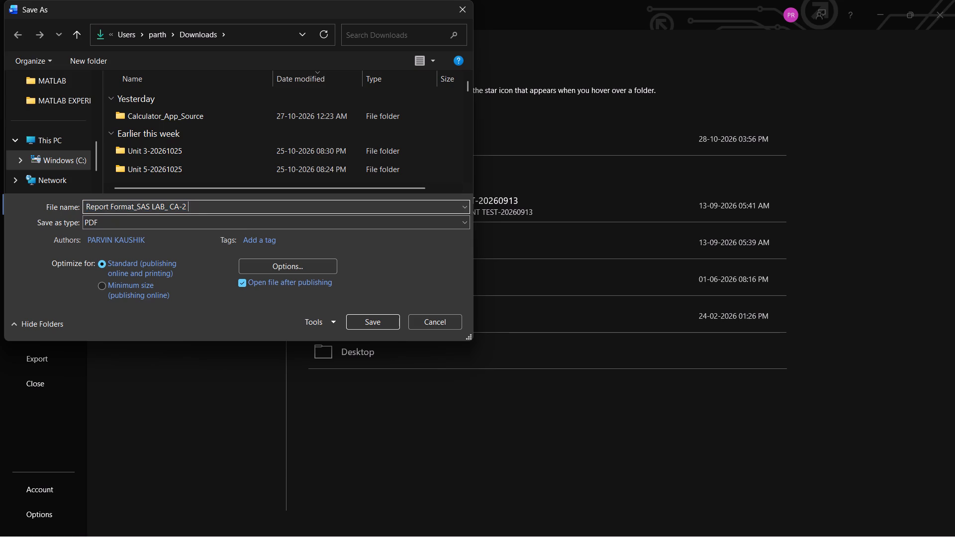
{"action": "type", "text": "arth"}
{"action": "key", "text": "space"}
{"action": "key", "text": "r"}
{"action": "left_click", "coordinate": [377, 326]}
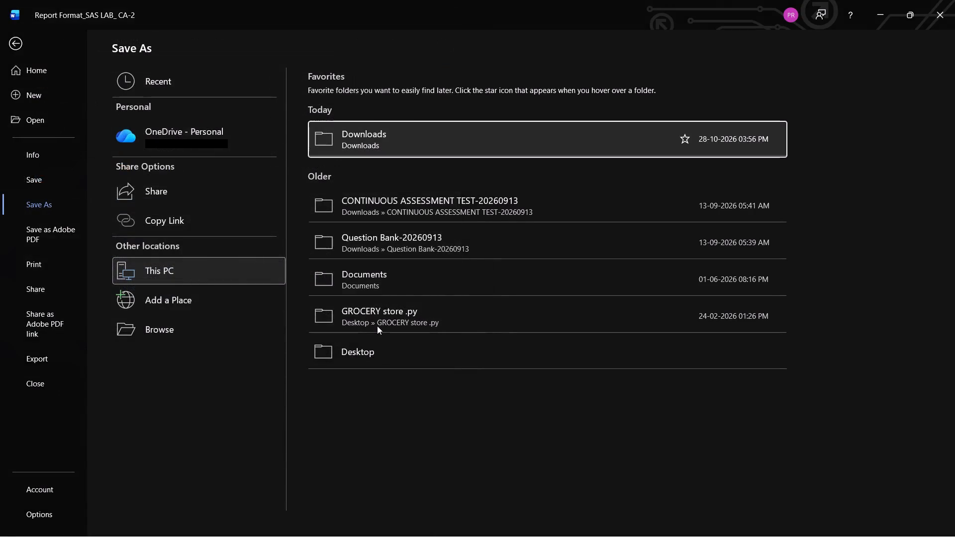
Close the Word report "Report Format_SAS LAB_ CA-2", saving its changes in the Downloads folder.
{"action": "left_click", "coordinate": [944, 14]}
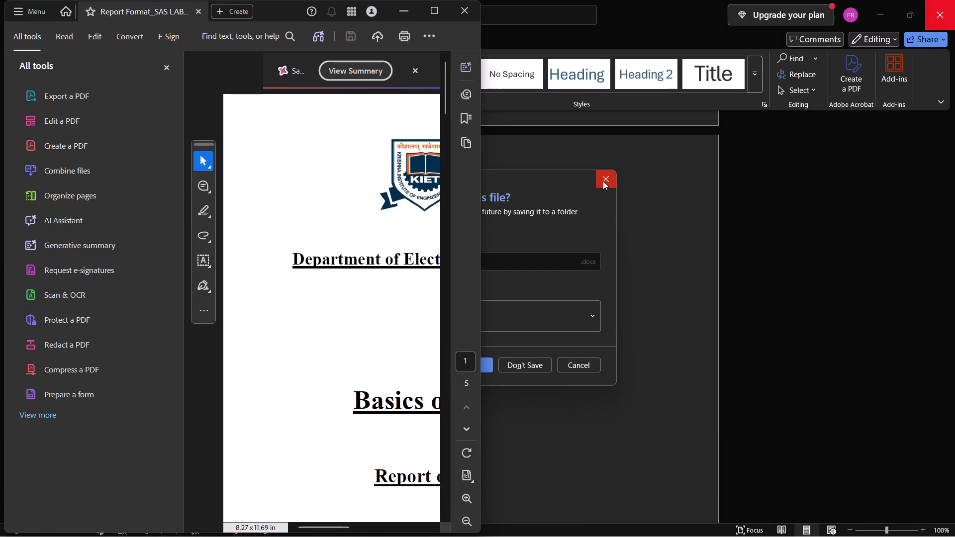
{"action": "left_click", "coordinate": [940, 5]}
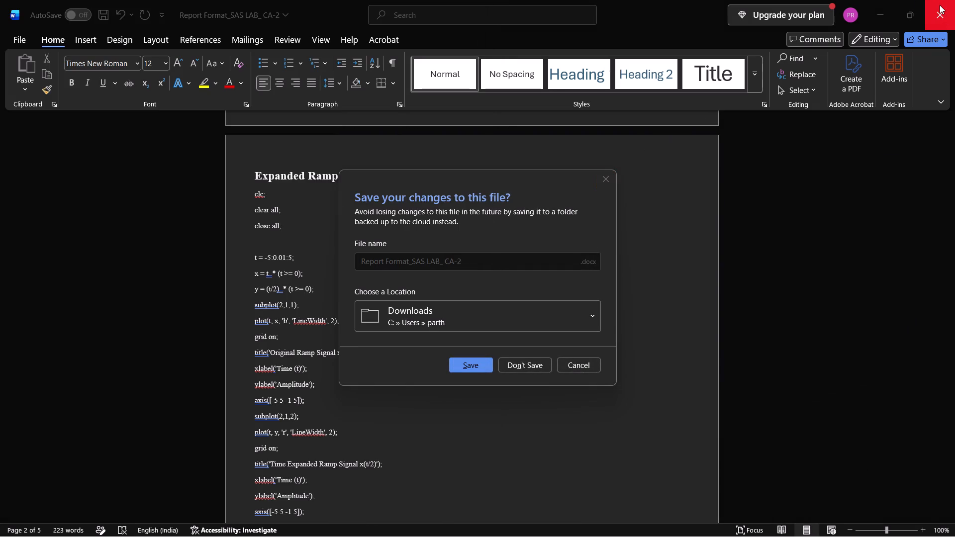
{"action": "left_click", "coordinate": [472, 368]}
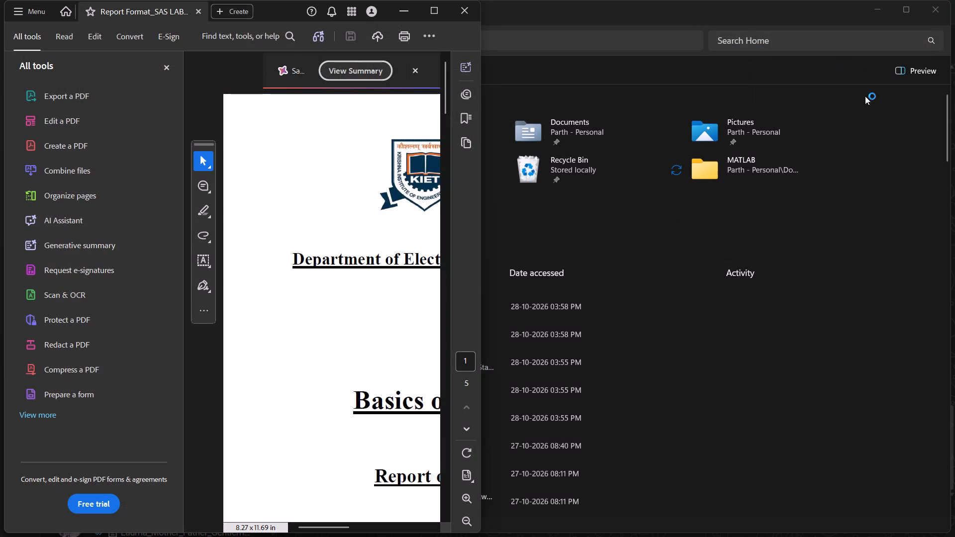
Close the File Explorer window to return to the WhatsApp chat.
{"action": "left_click", "coordinate": [932, 16]}
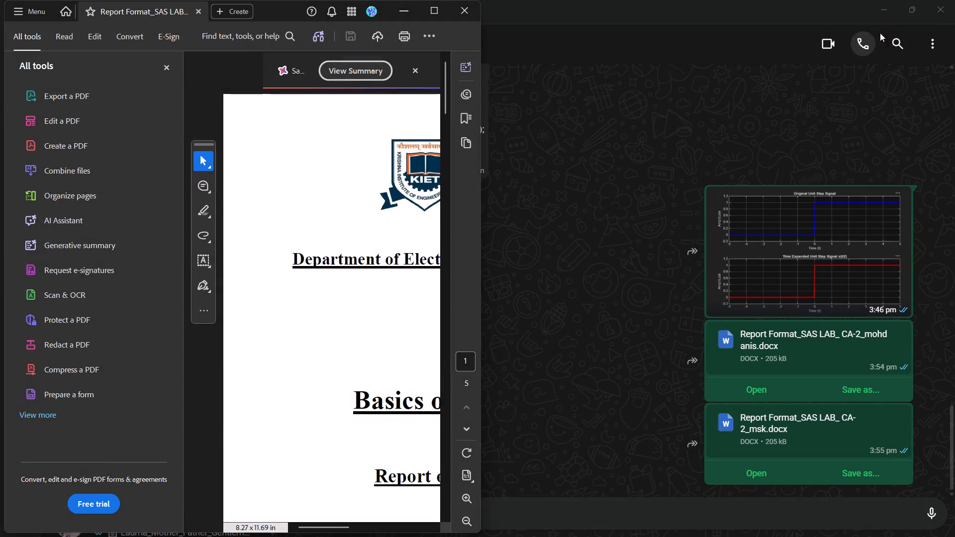
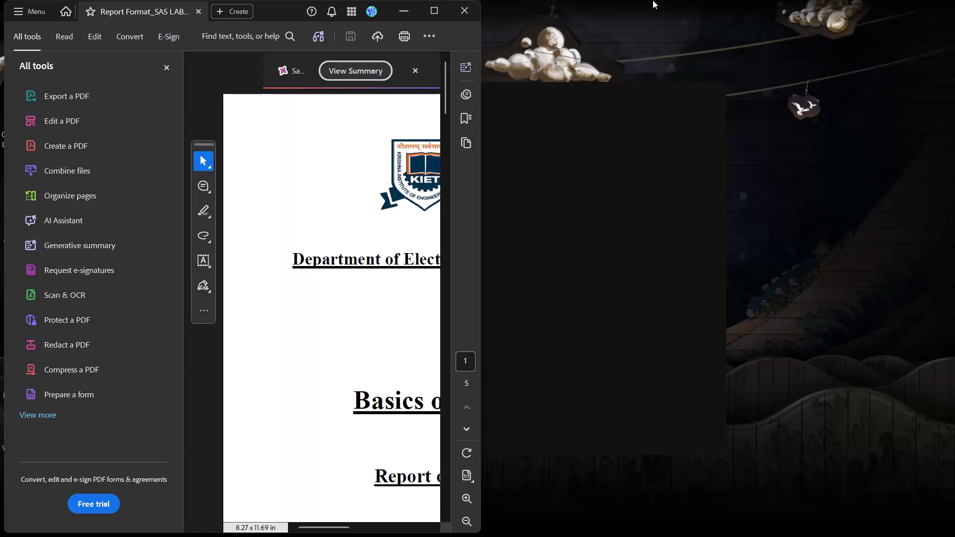
Maximize the exported PDF report and check its cover page details, objective and the ramp, unit step and expanded ramp code.
{"action": "left_click", "coordinate": [431, 5]}
{"action": "scroll", "coordinate": [536, 229], "scroll_direction": "down", "scroll_amount": 1}
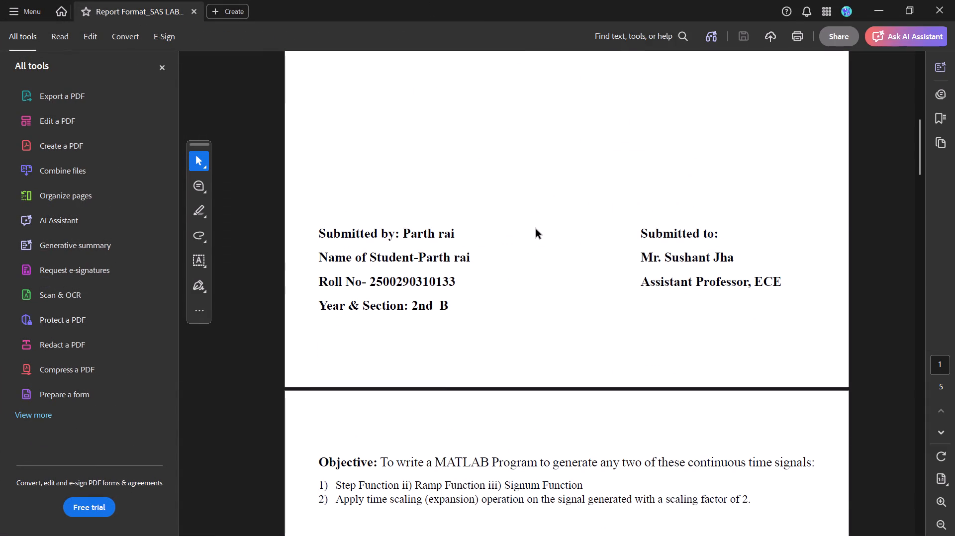
{"action": "scroll", "coordinate": [536, 229], "scroll_direction": "down", "scroll_amount": 2}
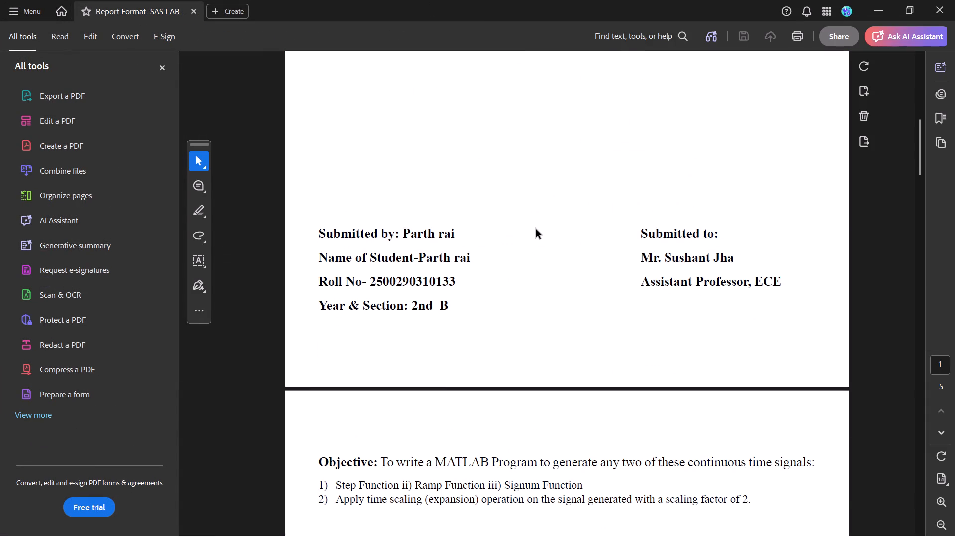
{"action": "scroll", "coordinate": [536, 229], "scroll_direction": "down", "scroll_amount": 1}
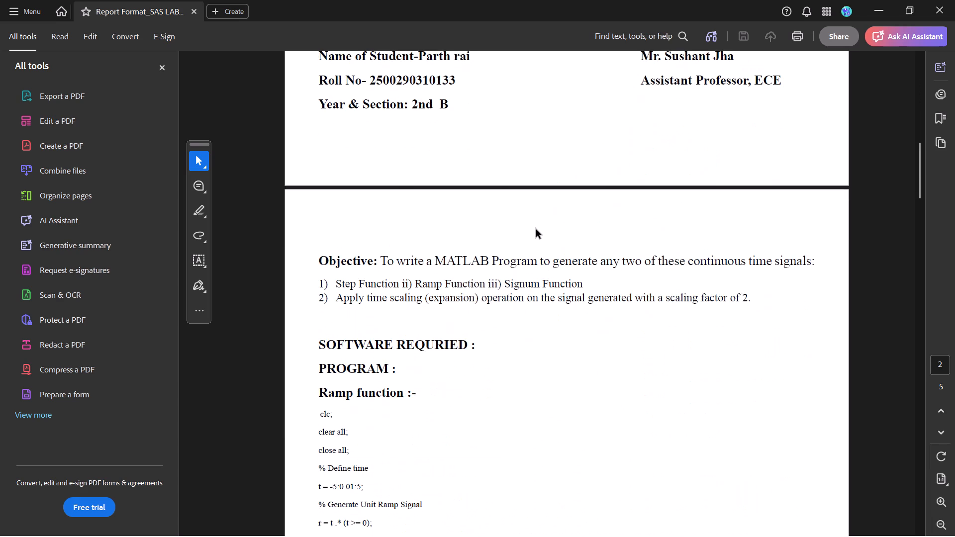
{"action": "scroll", "coordinate": [536, 229], "scroll_direction": "down", "scroll_amount": 3}
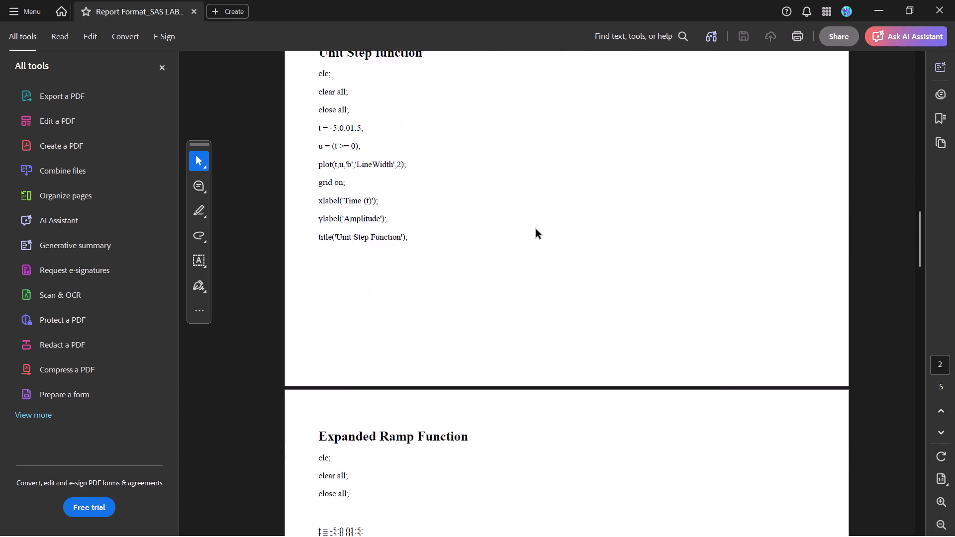
{"action": "scroll", "coordinate": [536, 229], "scroll_direction": "down", "scroll_amount": 1}
{"action": "scroll", "coordinate": [536, 229], "scroll_direction": "left", "scroll_amount": 2}
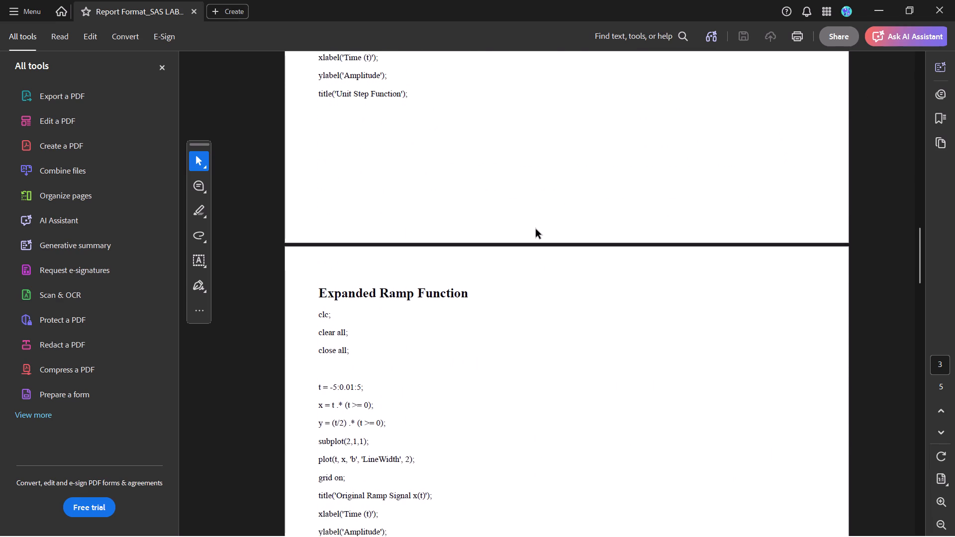
{"action": "scroll", "coordinate": [536, 229], "scroll_direction": "left", "scroll_amount": 1}
{"action": "scroll", "coordinate": [536, 229], "scroll_direction": "down", "scroll_amount": 2}
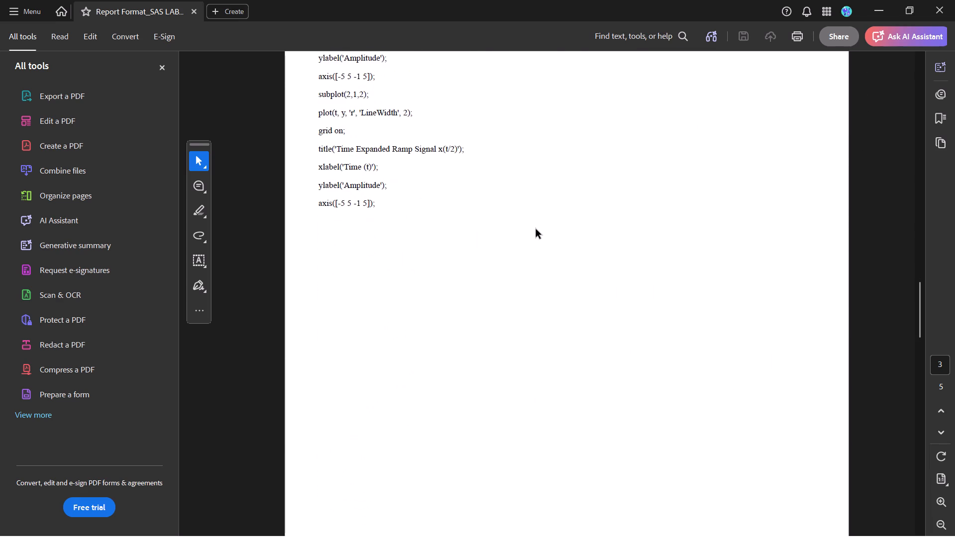
{"action": "scroll", "coordinate": [536, 229], "scroll_direction": "down", "scroll_amount": 2}
{"action": "scroll", "coordinate": [536, 229], "scroll_direction": "up", "scroll_amount": 1}
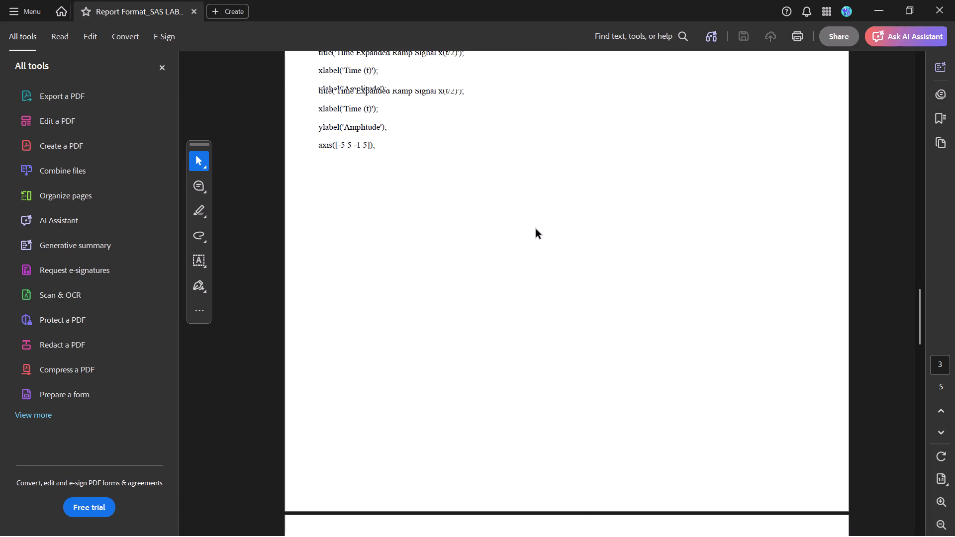
{"action": "scroll", "coordinate": [536, 229], "scroll_direction": "up", "scroll_amount": 3}
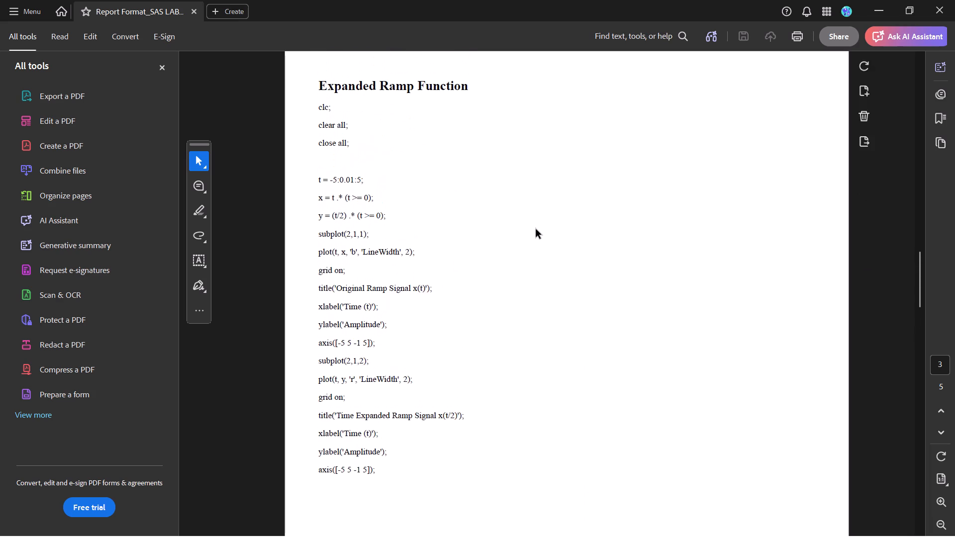
{"action": "scroll", "coordinate": [536, 229], "scroll_direction": "up", "scroll_amount": 4}
Check the PDF's program code again, the function plots under "Curve / Figure/Result" and the last page, and return to the cover page.
{"action": "scroll", "coordinate": [536, 229], "scroll_direction": "down", "scroll_amount": 1}
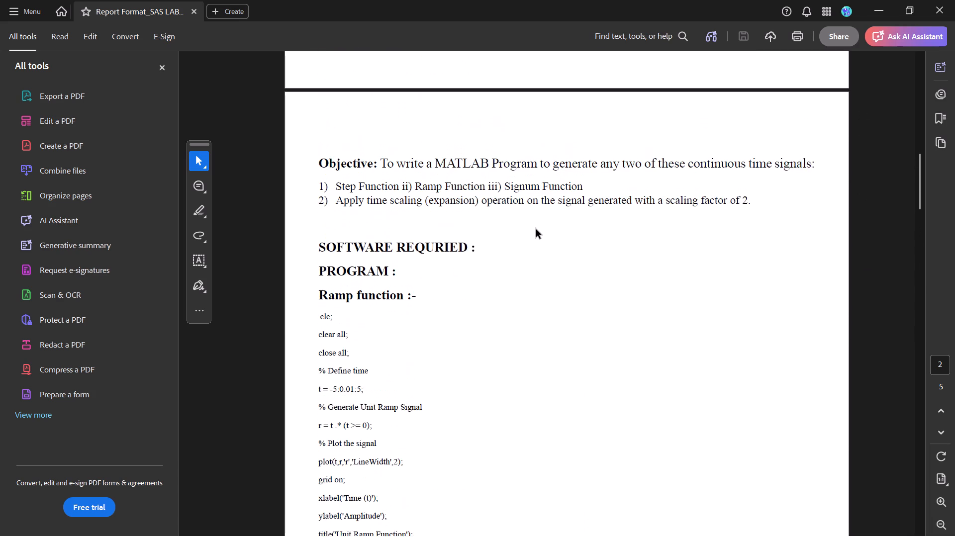
{"action": "scroll", "coordinate": [536, 229], "scroll_direction": "down", "scroll_amount": 6}
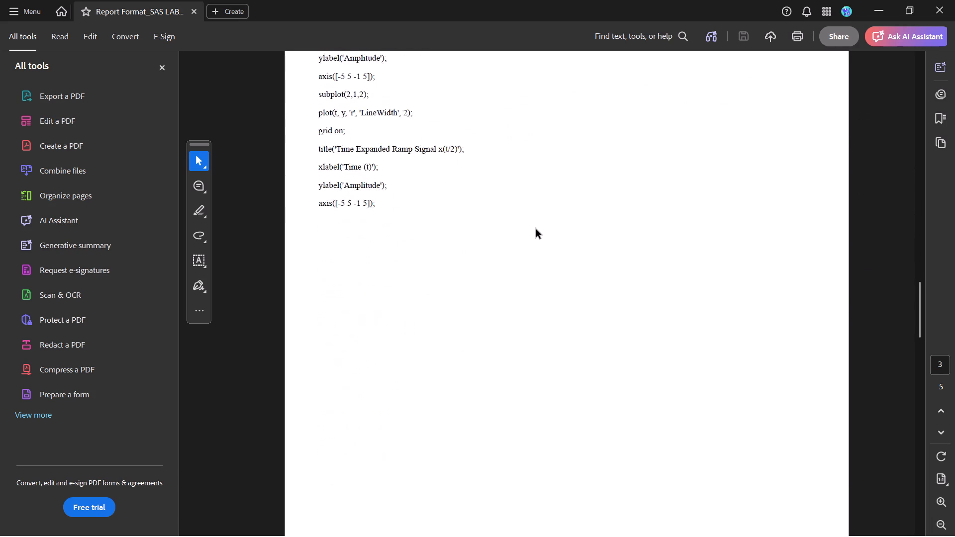
{"action": "scroll", "coordinate": [536, 229], "scroll_direction": "down", "scroll_amount": 5}
{"action": "scroll", "coordinate": [536, 229], "scroll_direction": "left", "scroll_amount": 1}
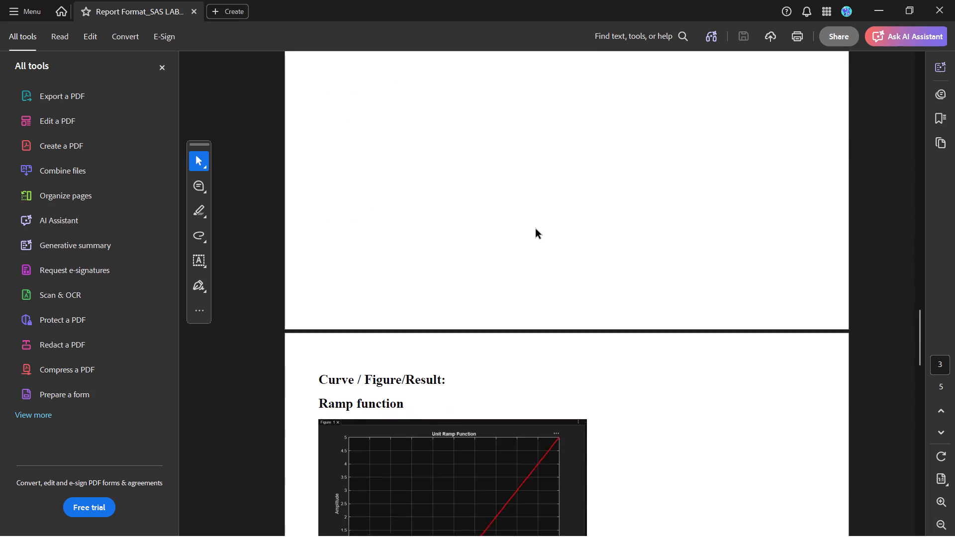
{"action": "scroll", "coordinate": [536, 229], "scroll_direction": "left", "scroll_amount": 1}
{"action": "scroll", "coordinate": [536, 229], "scroll_direction": "down", "scroll_amount": 2}
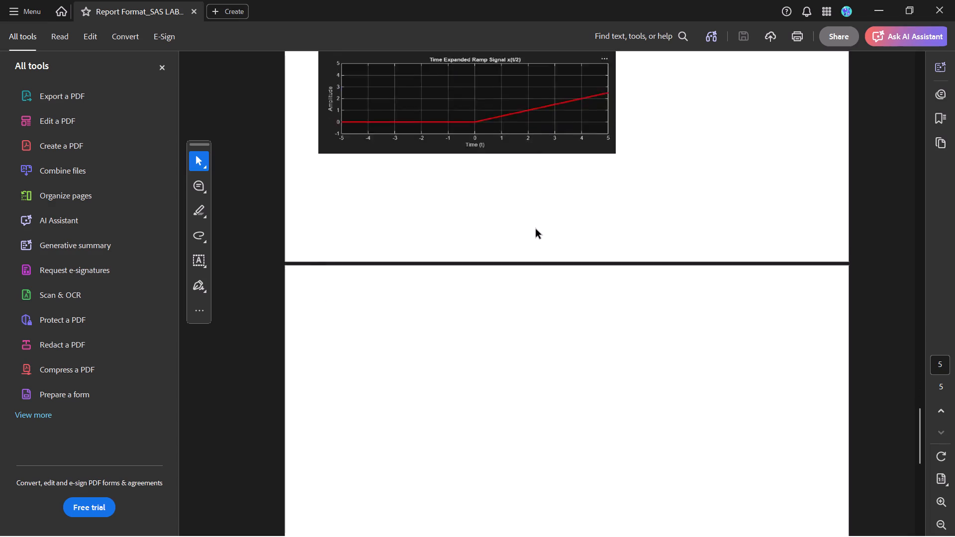
{"action": "scroll", "coordinate": [536, 229], "scroll_direction": "down", "scroll_amount": 4}
{"action": "scroll", "coordinate": [536, 229], "scroll_direction": "up", "scroll_amount": 1}
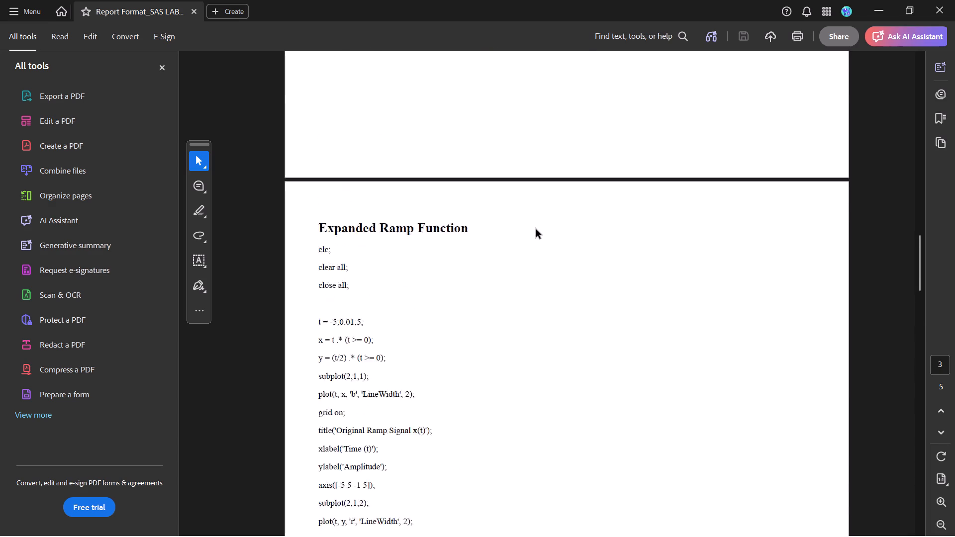
{"action": "scroll", "coordinate": [536, 229], "scroll_direction": "down", "scroll_amount": 9}
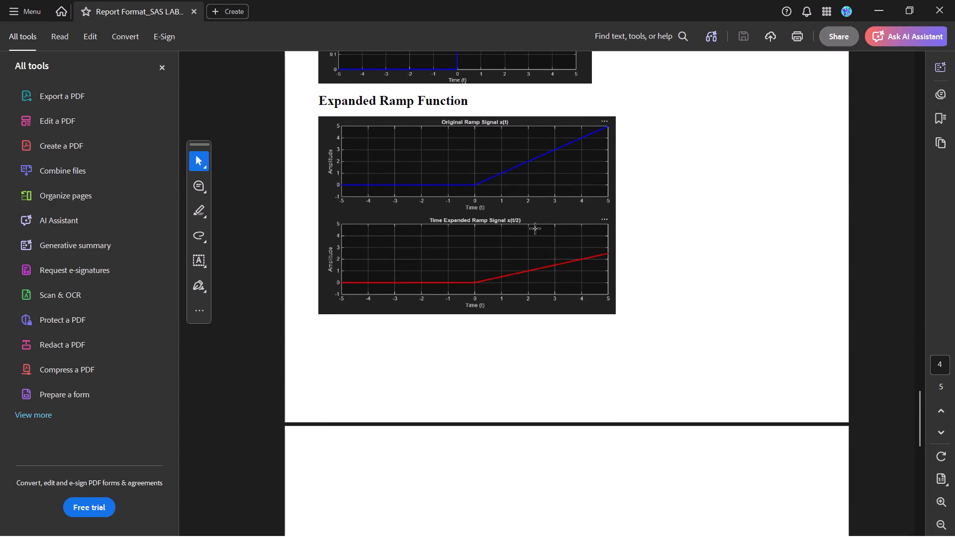
{"action": "scroll", "coordinate": [536, 229], "scroll_direction": "down", "scroll_amount": 1}
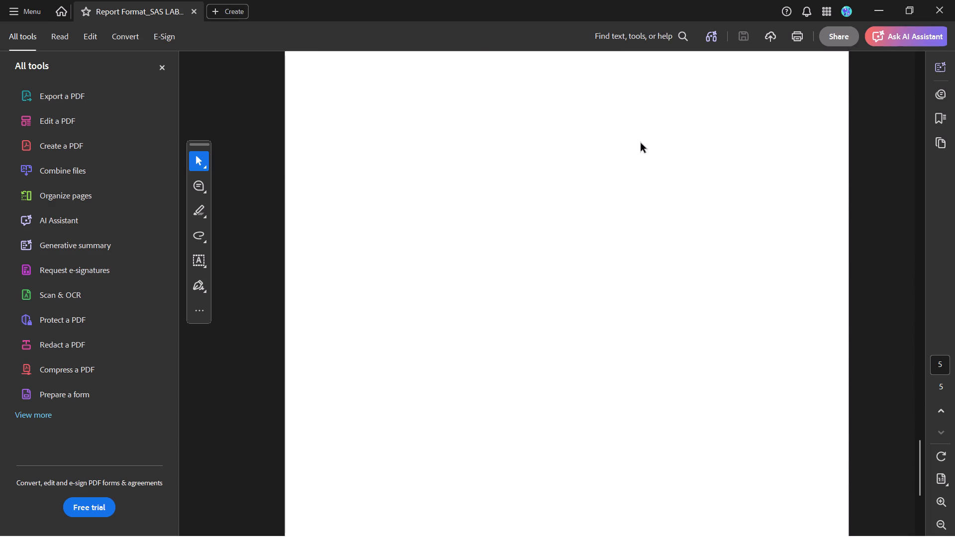
{"action": "scroll", "coordinate": [649, 132], "scroll_direction": "up", "scroll_amount": 20}
{"action": "scroll", "coordinate": [649, 132], "scroll_direction": "up", "scroll_amount": 3}
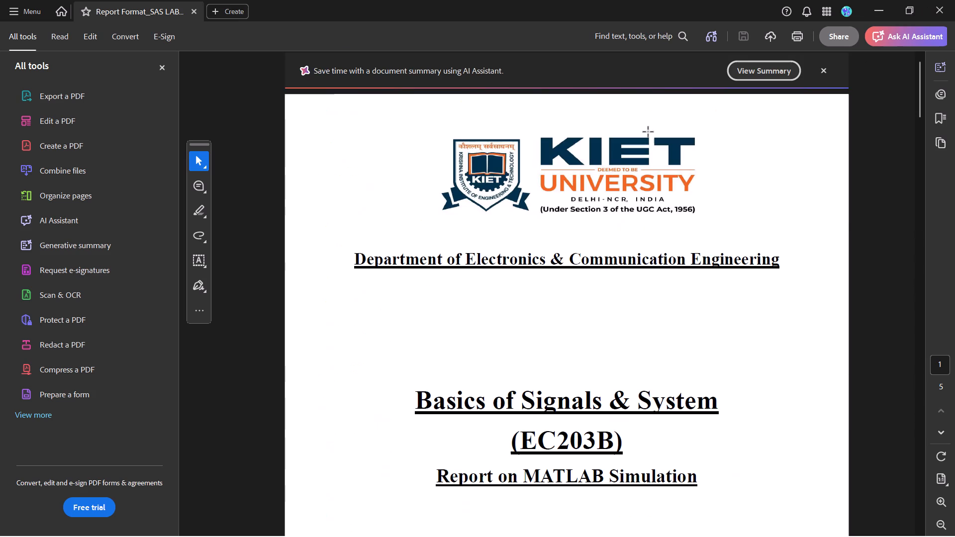
{"action": "scroll", "coordinate": [649, 132], "scroll_direction": "up", "scroll_amount": 2}
Dismiss the AI Assistant document summary banner and close the PDF report.
{"action": "left_click", "coordinate": [822, 70]}
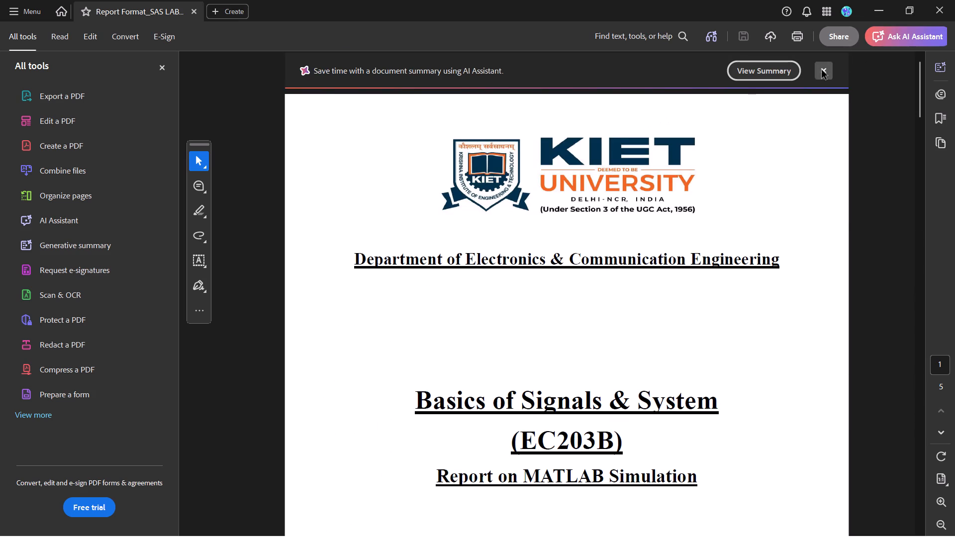
{"action": "left_click_drag", "start_coordinate": [944, 27], "coordinate": [939, 15]}
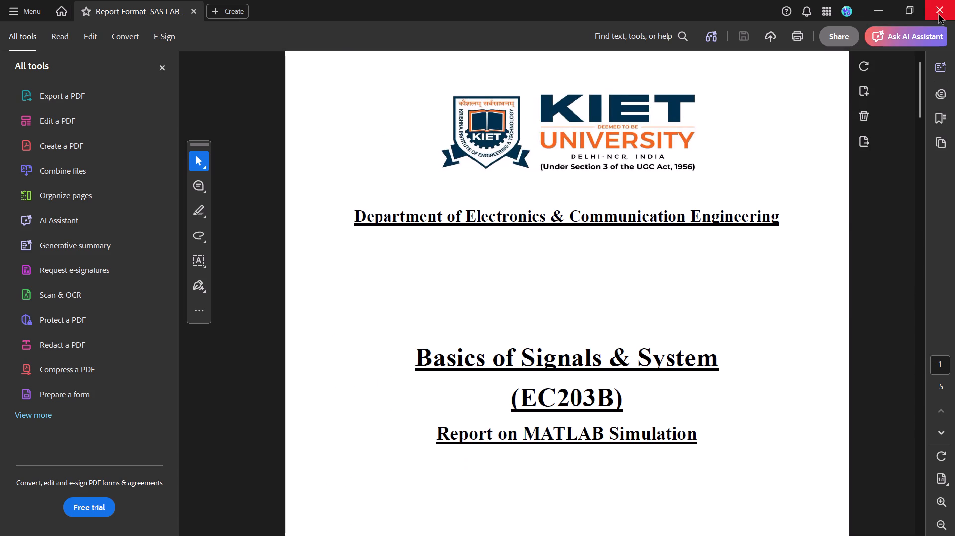
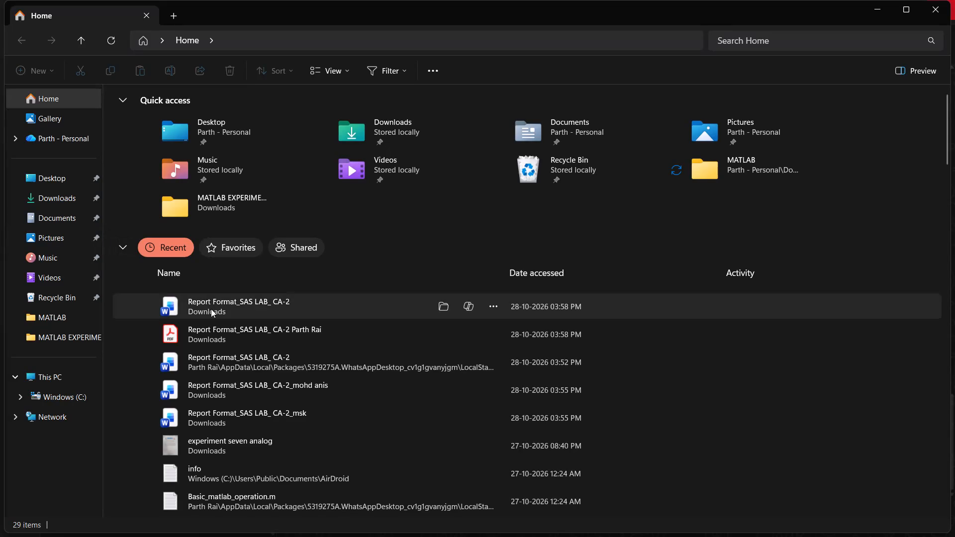
Copy the student's PDF of "Report Format_SAS LAB_ CA-2" from the recent files.
{"action": "left_click", "coordinate": [216, 334]}
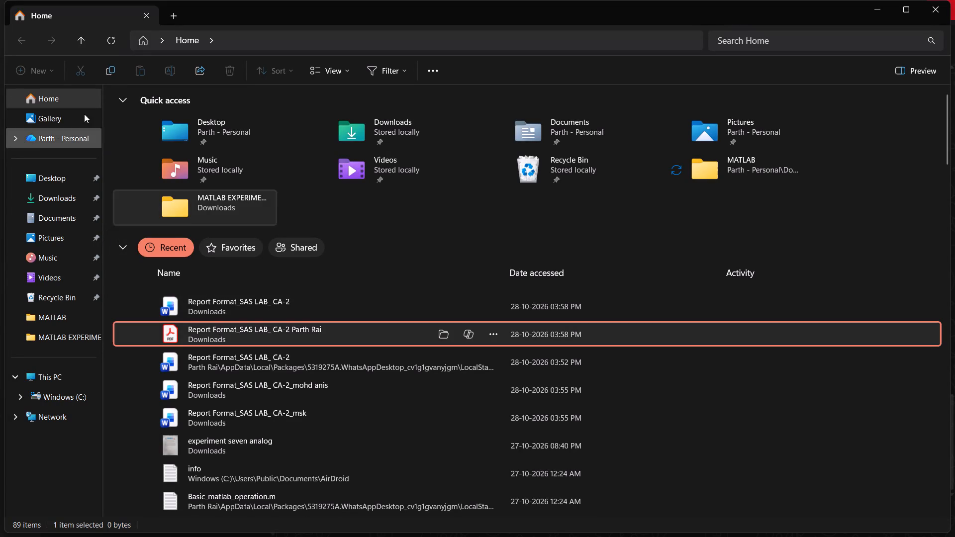
{"action": "left_click", "coordinate": [106, 74]}
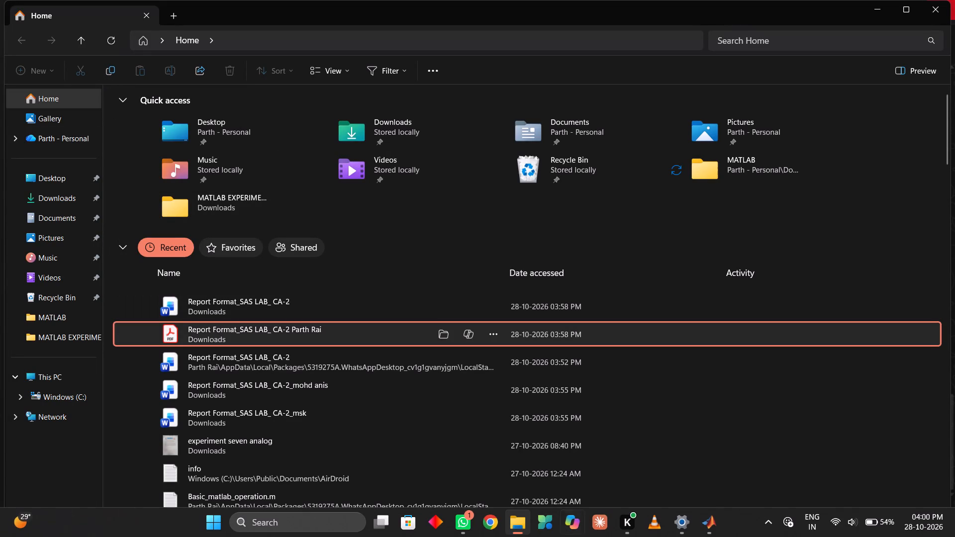